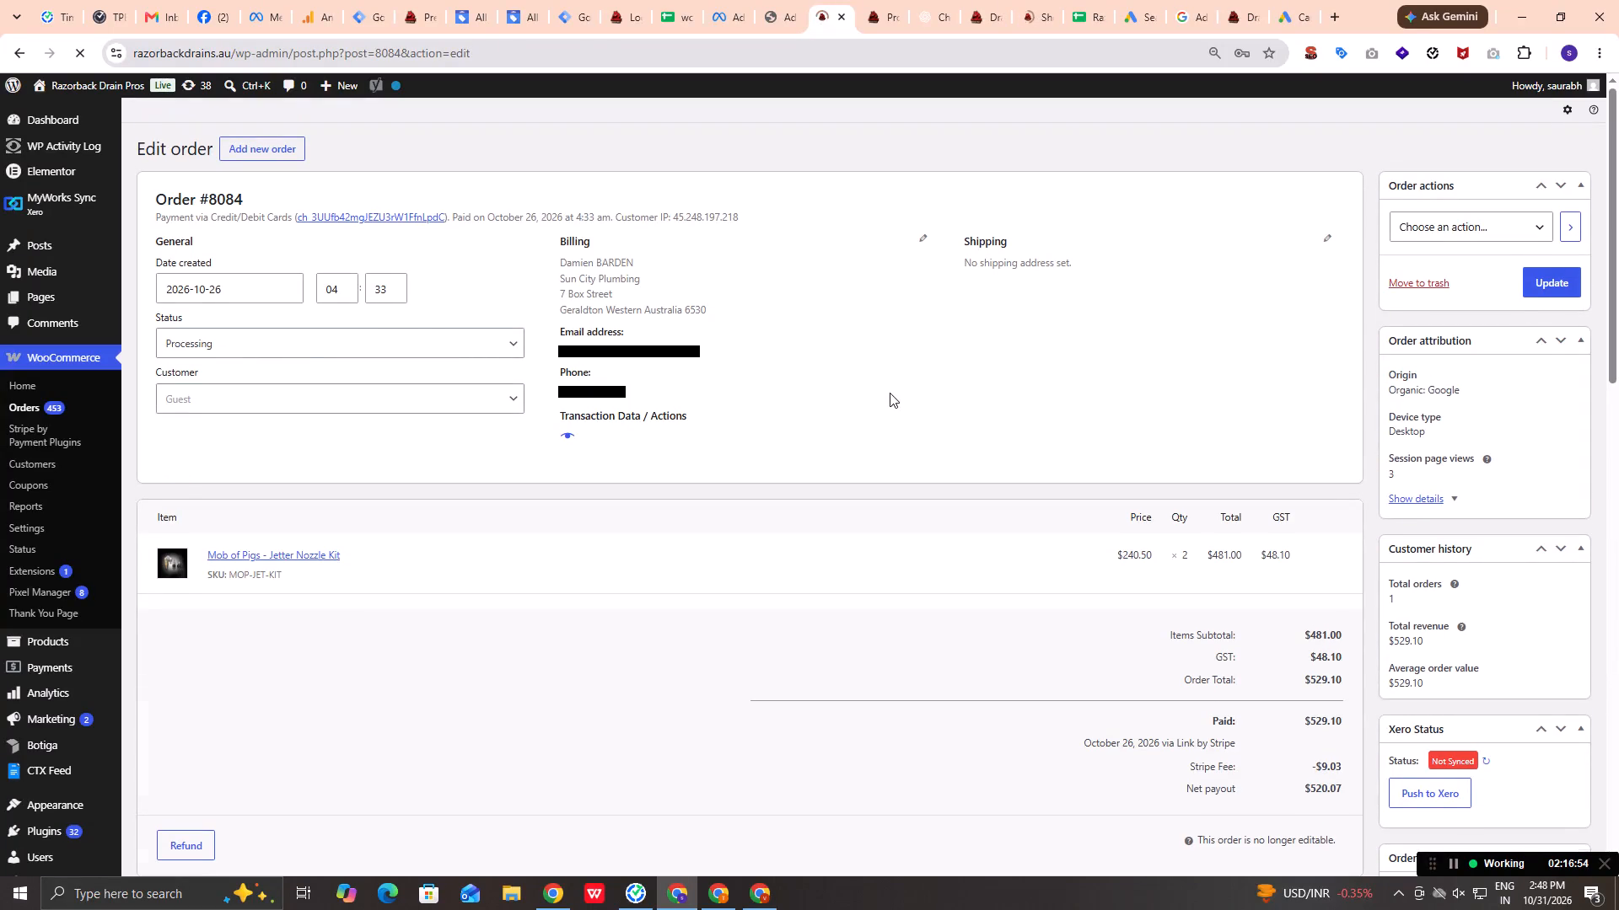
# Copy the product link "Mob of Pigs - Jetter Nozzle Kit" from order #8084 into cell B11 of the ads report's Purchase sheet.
pyautogui.scroll(-3, 890, 393)
pyautogui.scroll(-1, 845, 504)
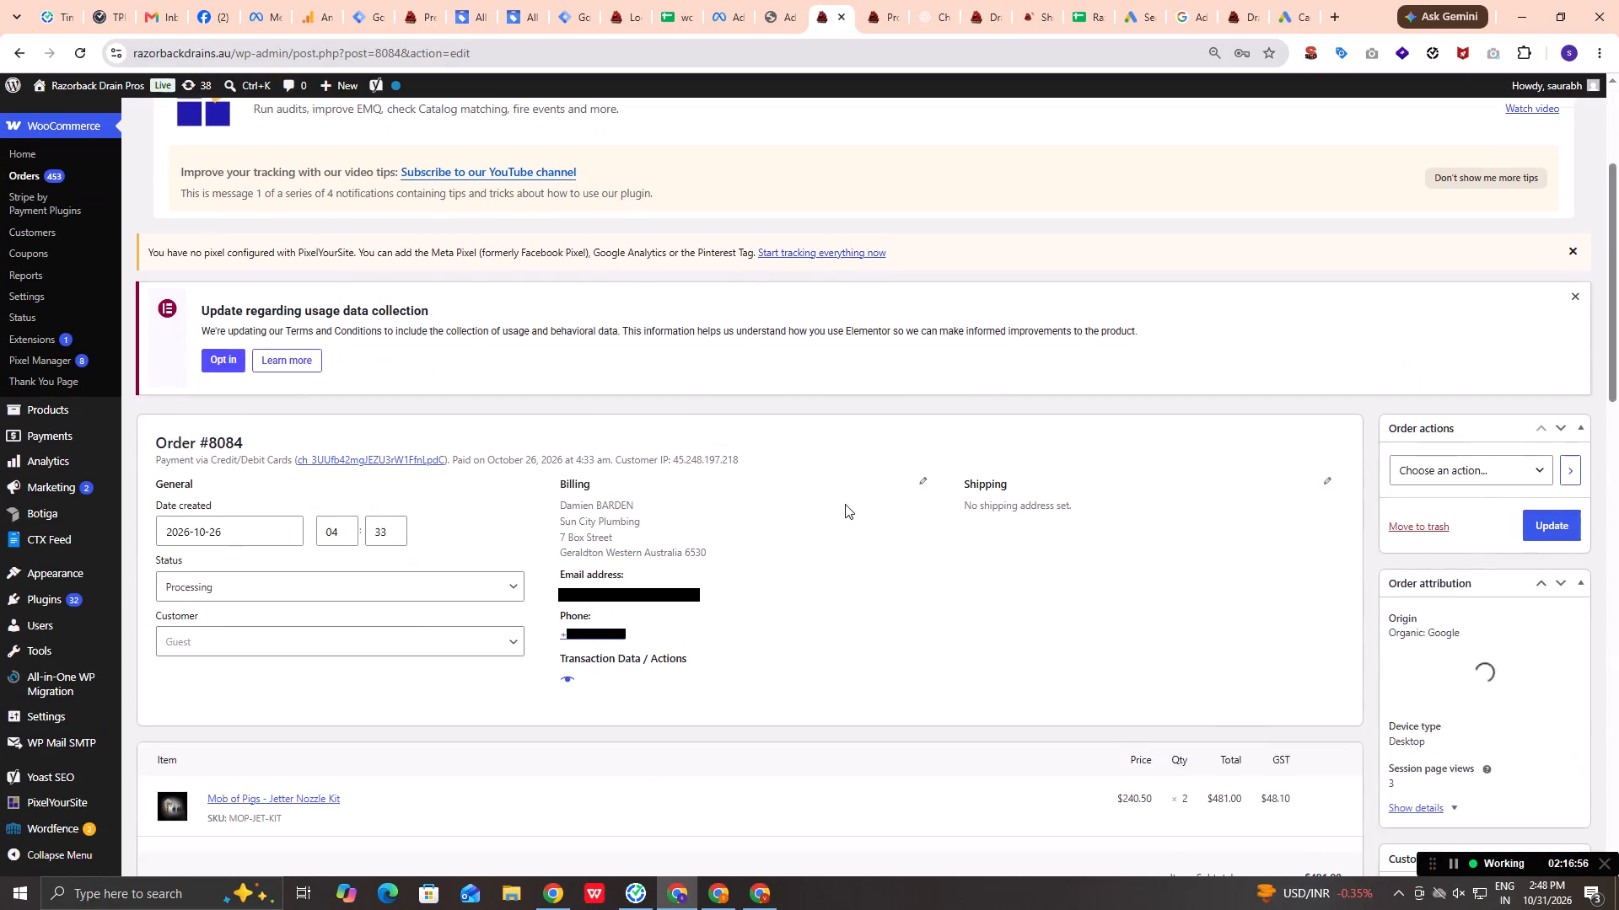
pyautogui.scroll(-1, 845, 504)
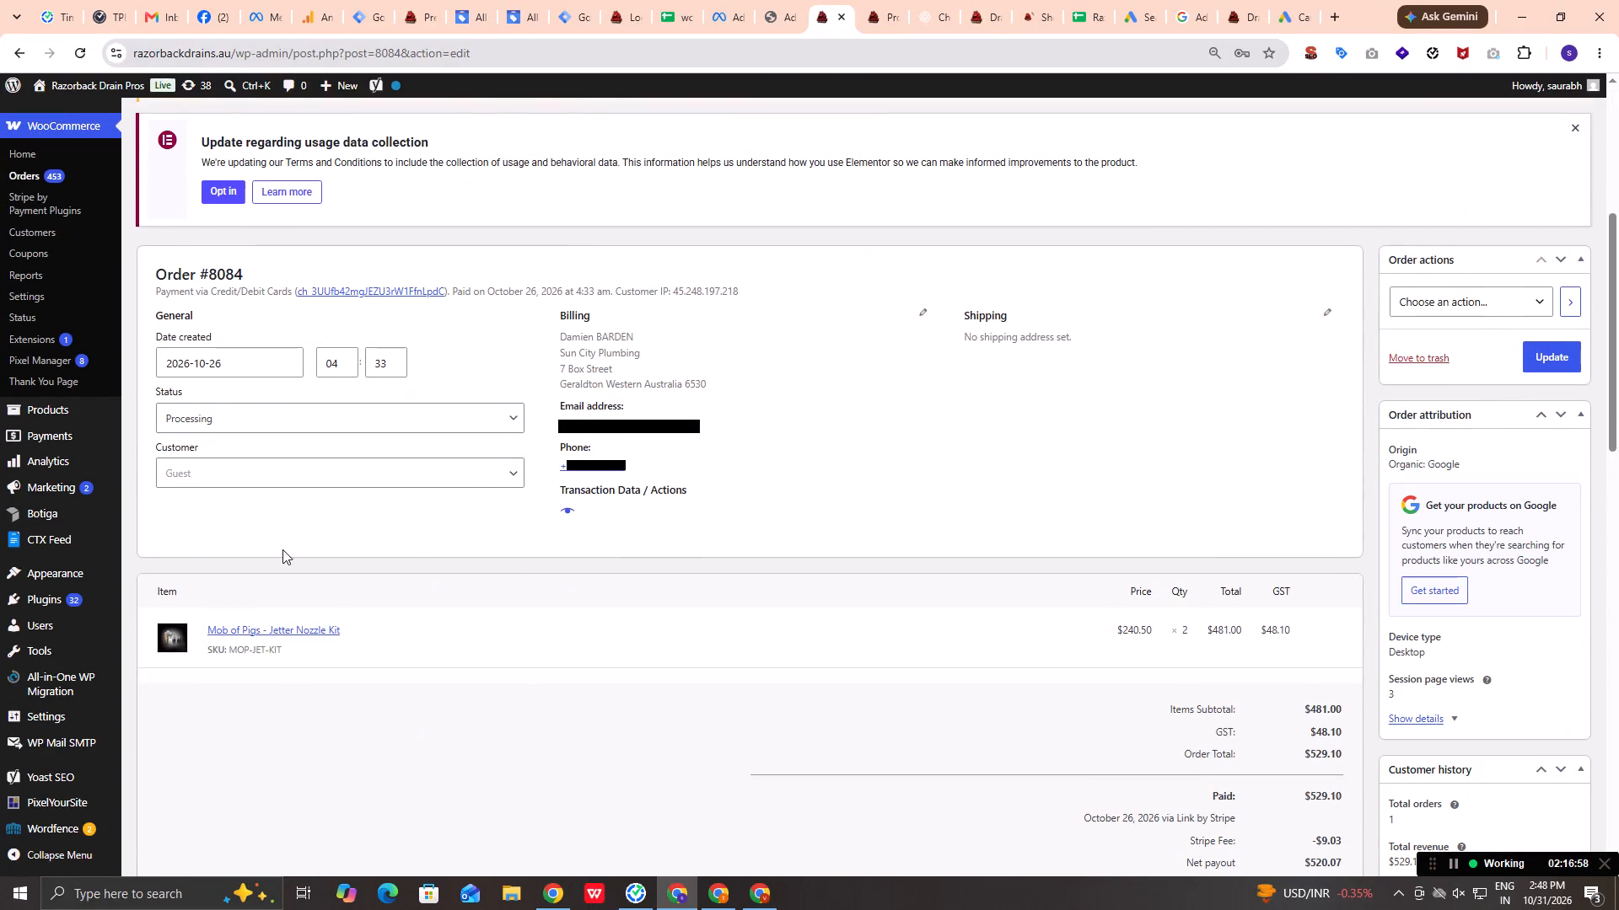
pyautogui.moveTo(347, 632); pyautogui.dragTo(211, 632)
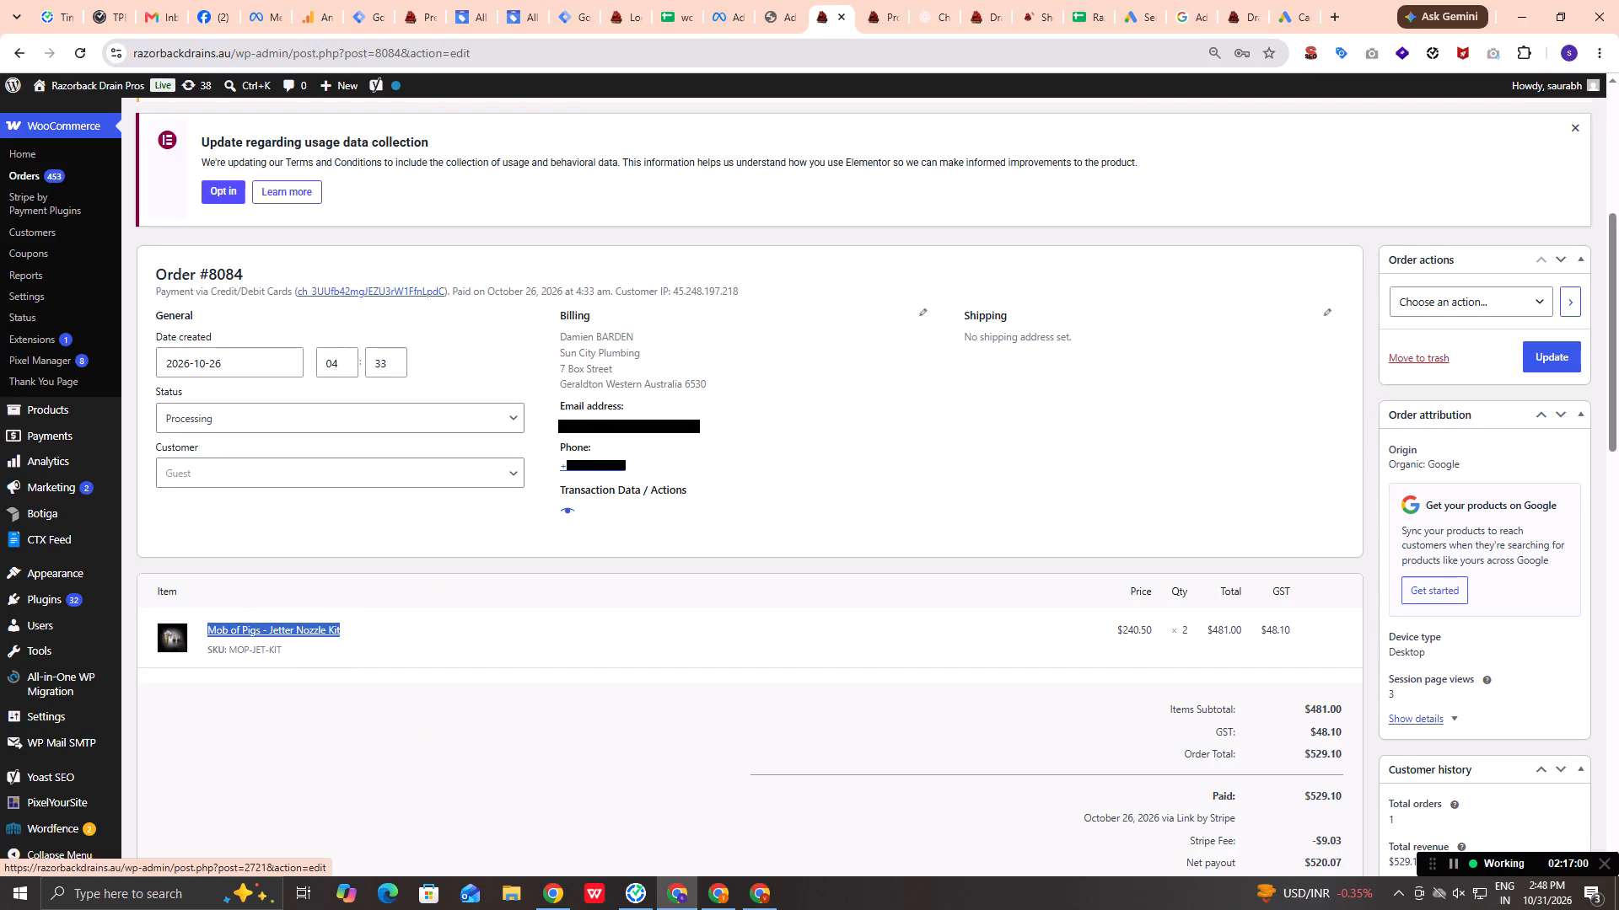
pyautogui.moveTo(211, 632); pyautogui.dragTo(210, 632)
pyautogui.hotkey('ctrl', 'c')
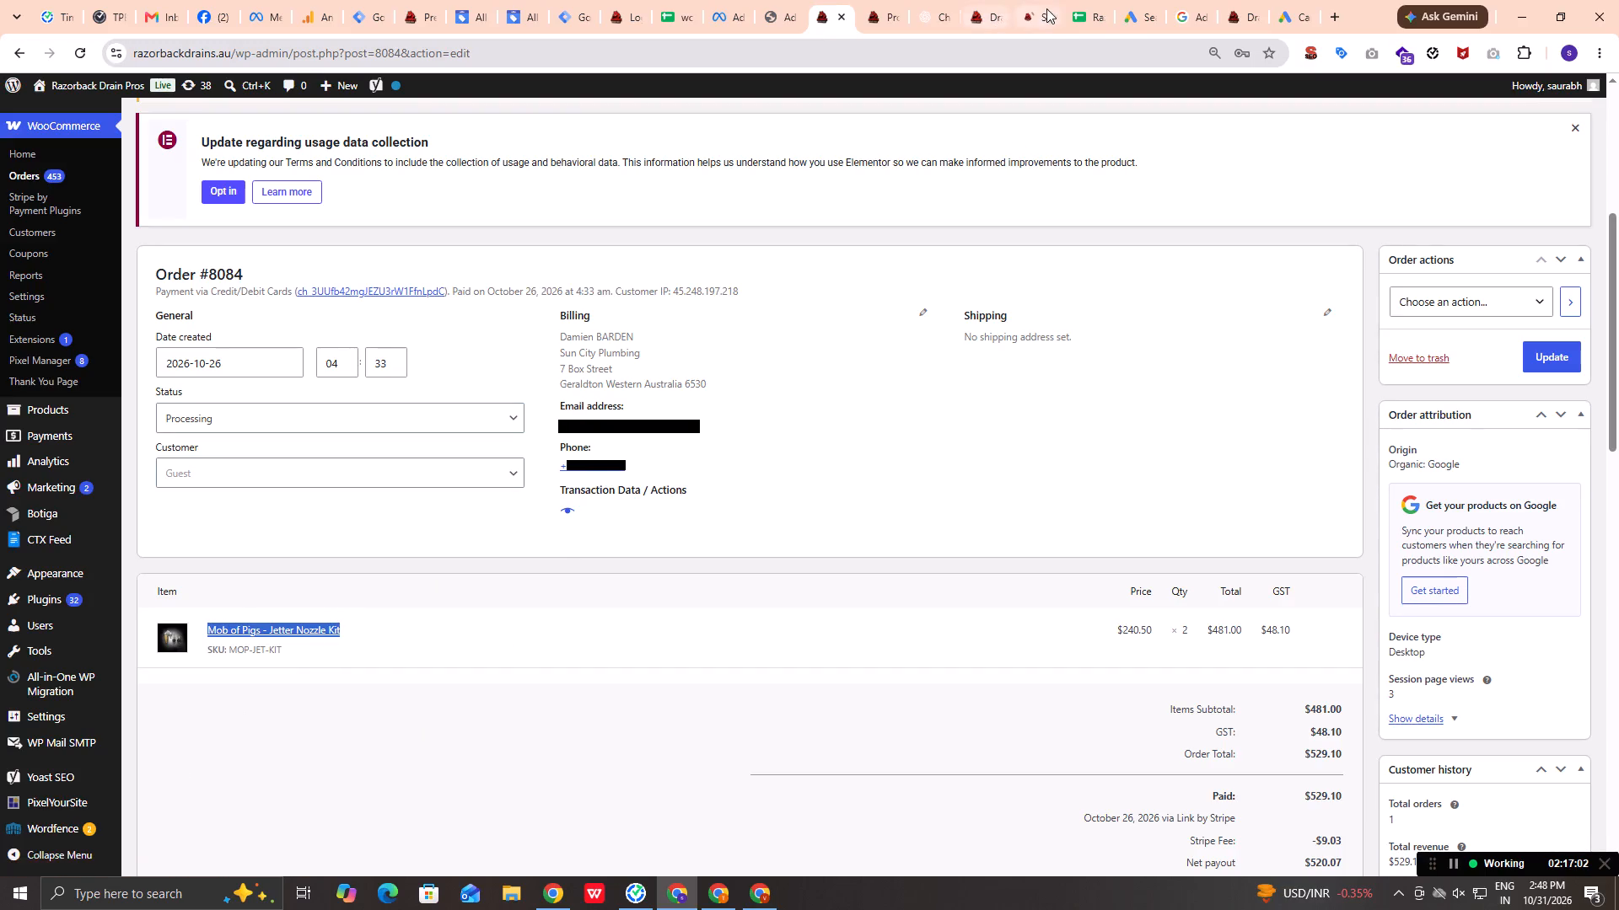
pyautogui.click(1065, 0)
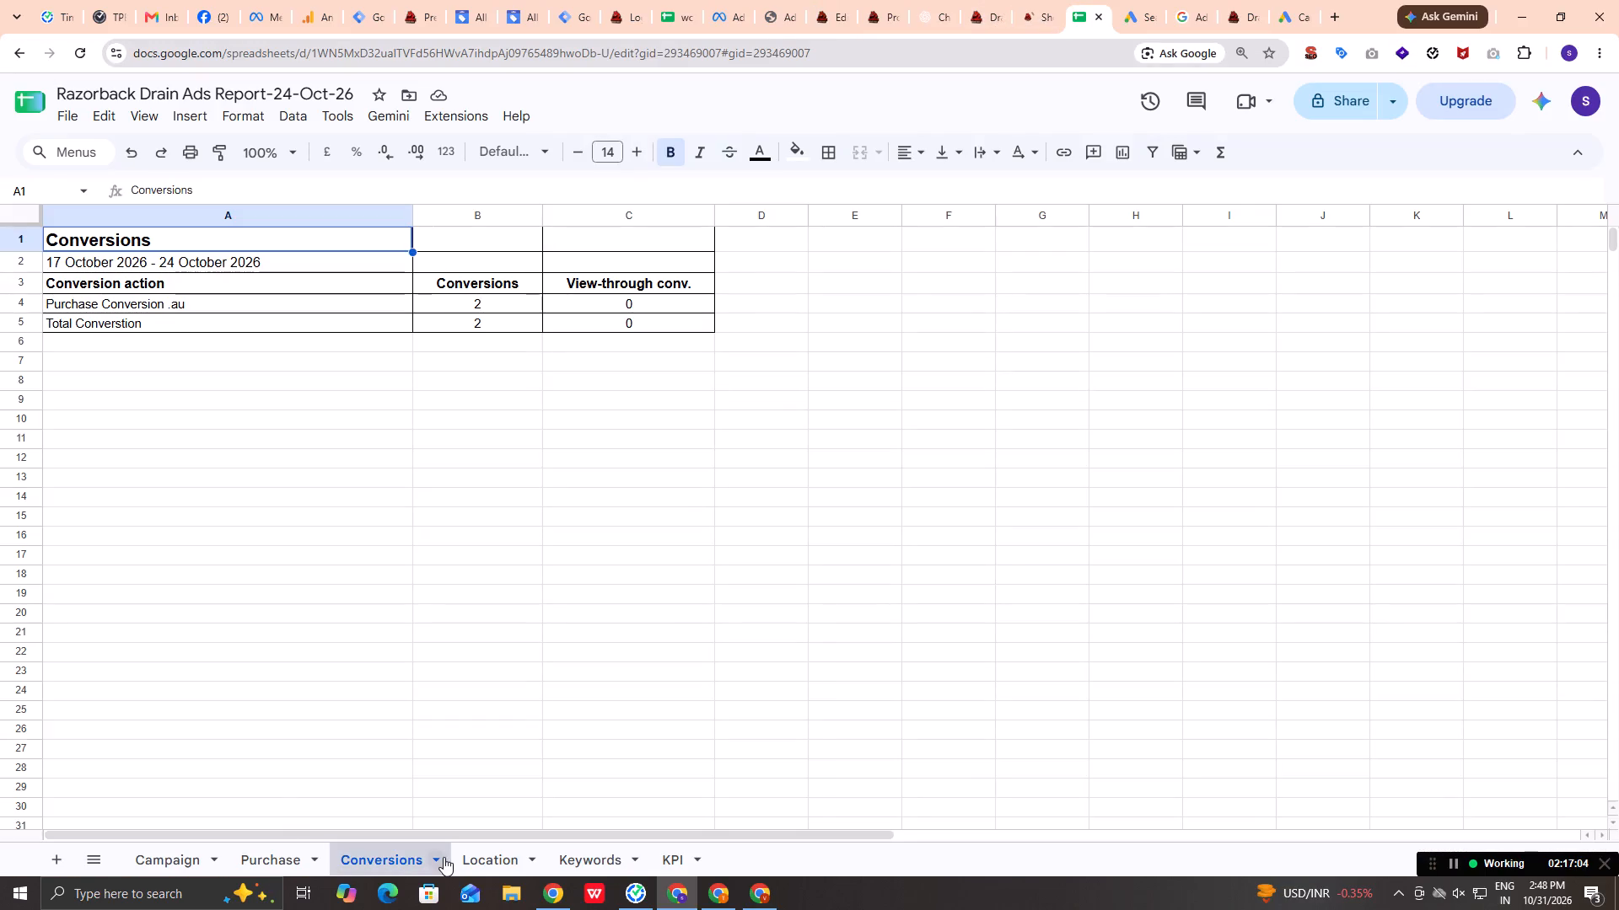
pyautogui.click(277, 861)
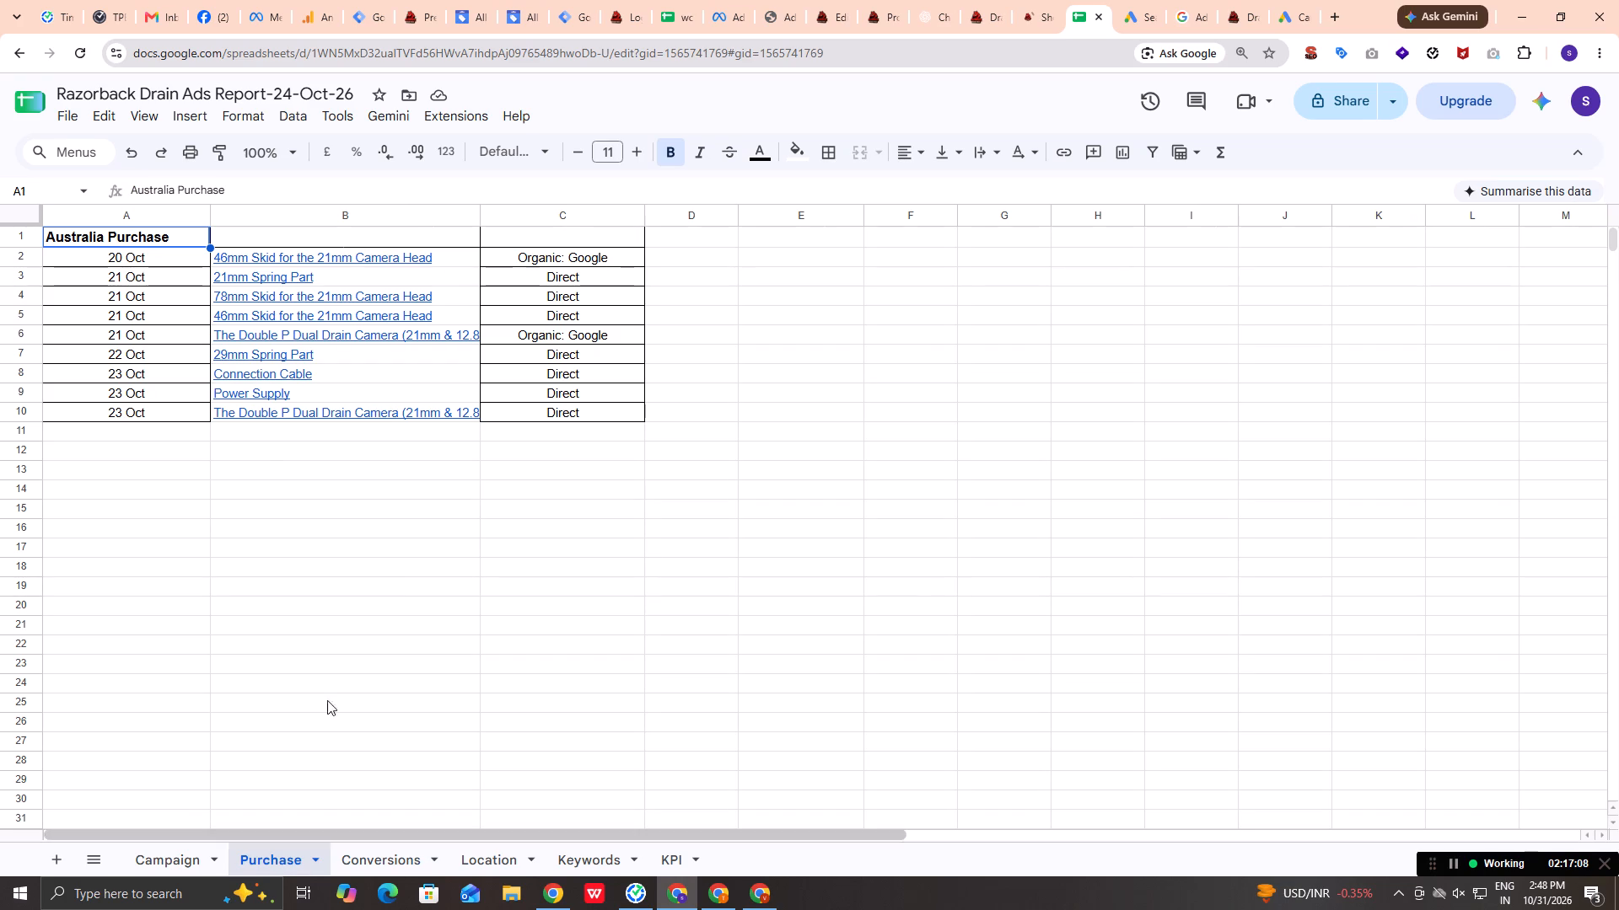
pyautogui.click(248, 429)
pyautogui.hotkey('ctrl', 'v')
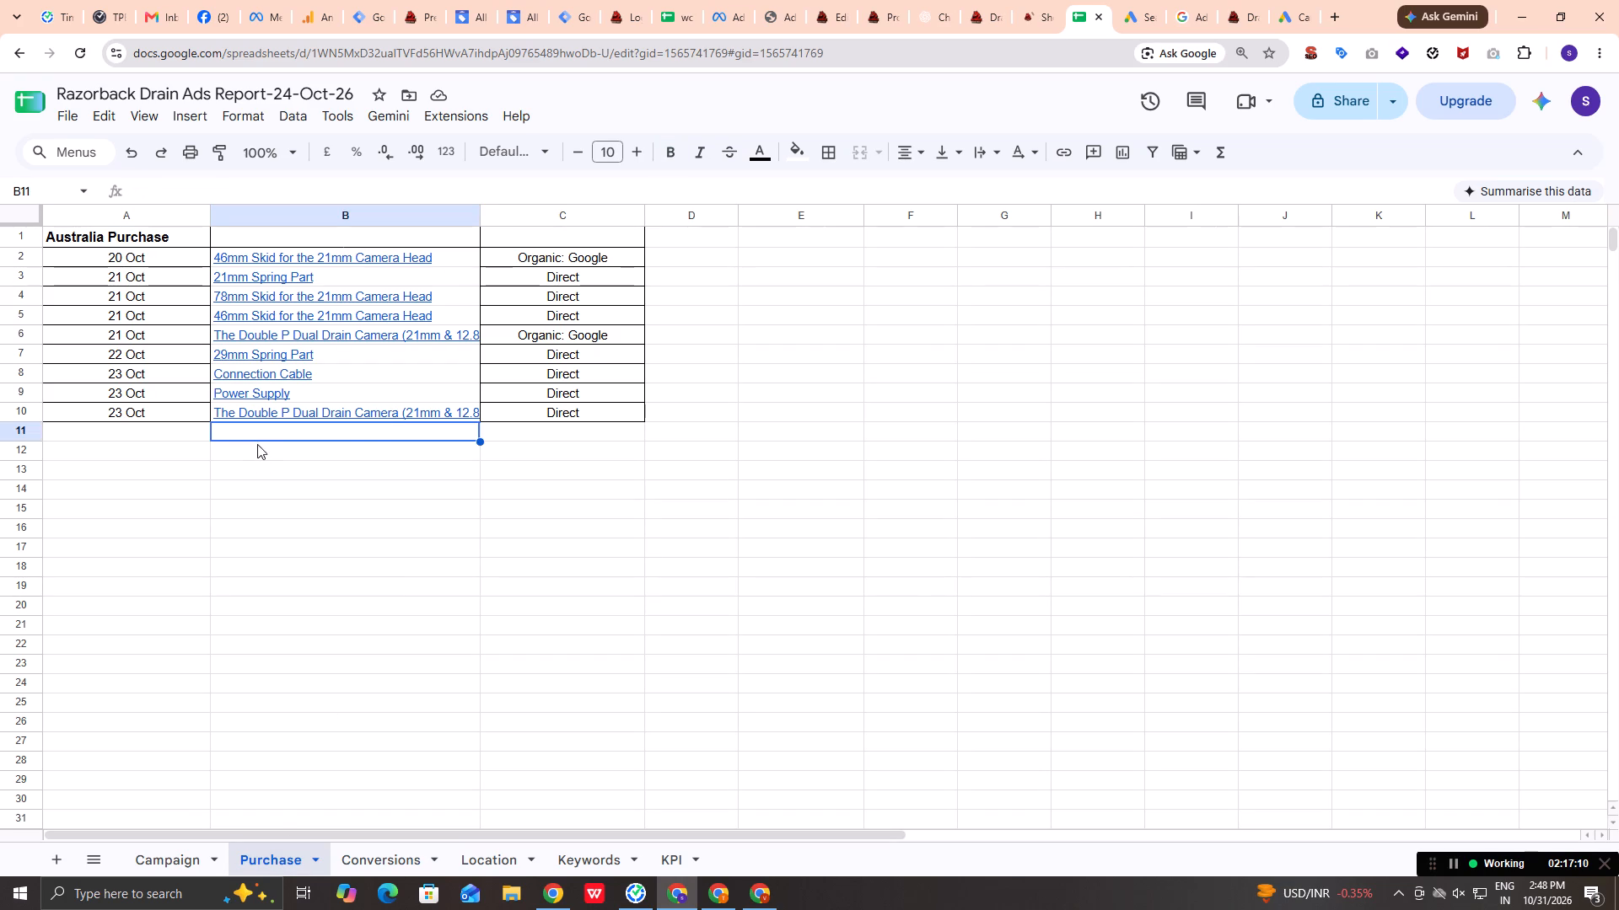
# Copy the source "Organic: Google" from row 6 into cell C11 for the Jetter Nozzle Kit purchase.
pyautogui.click(589, 335)
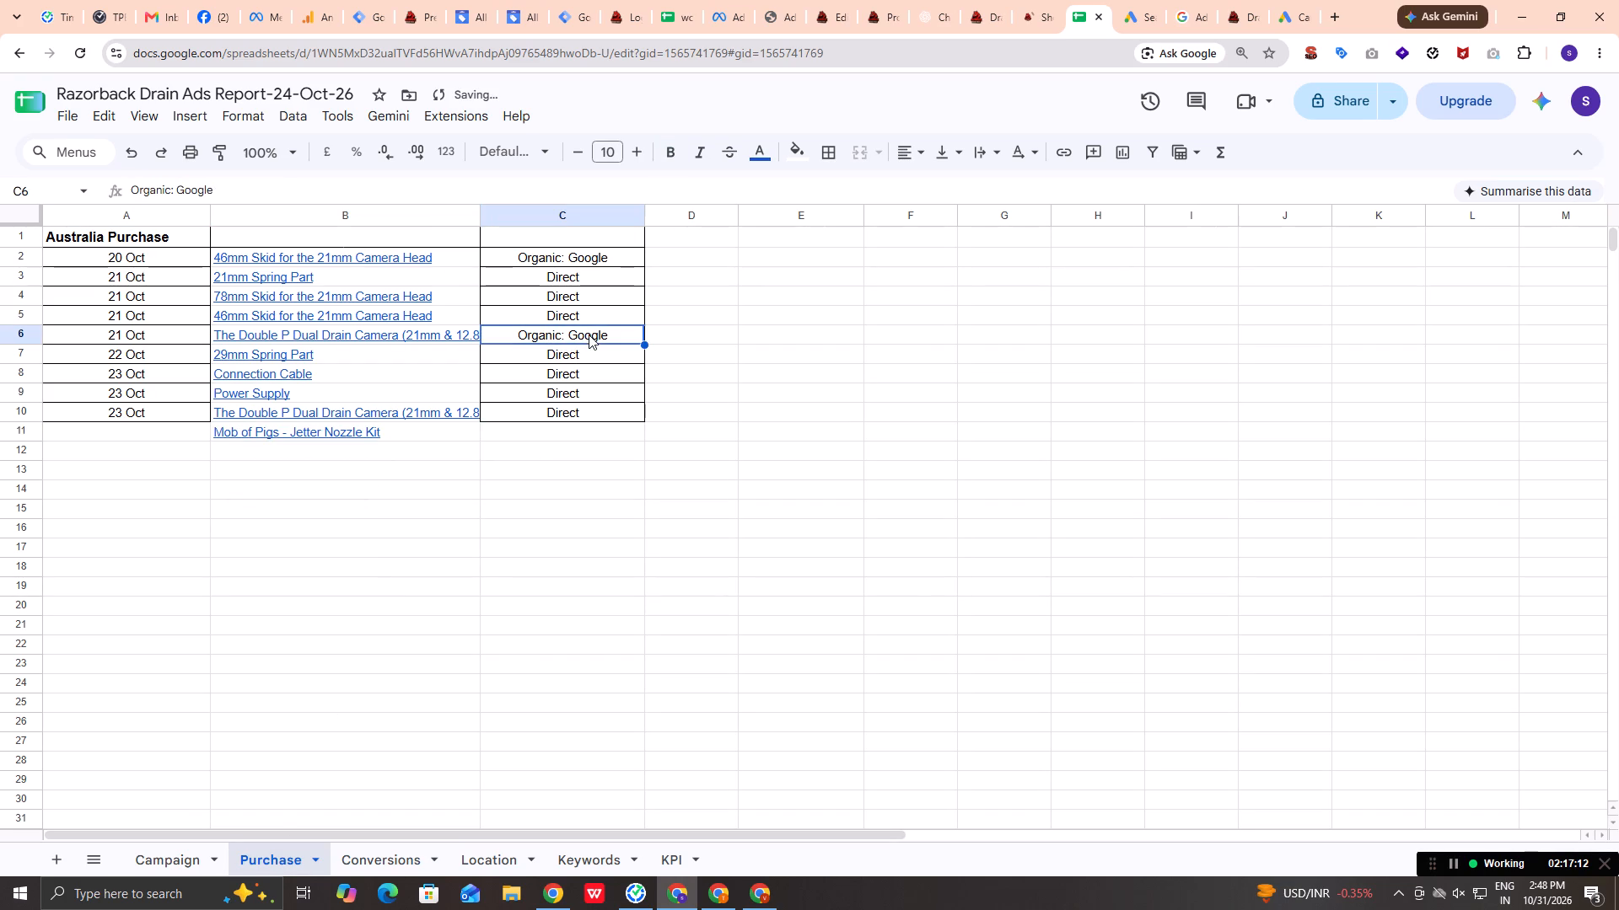
pyautogui.hotkey('ctrl', 'c')
pyautogui.click(532, 430)
pyautogui.hotkey('ctrl', 'v')
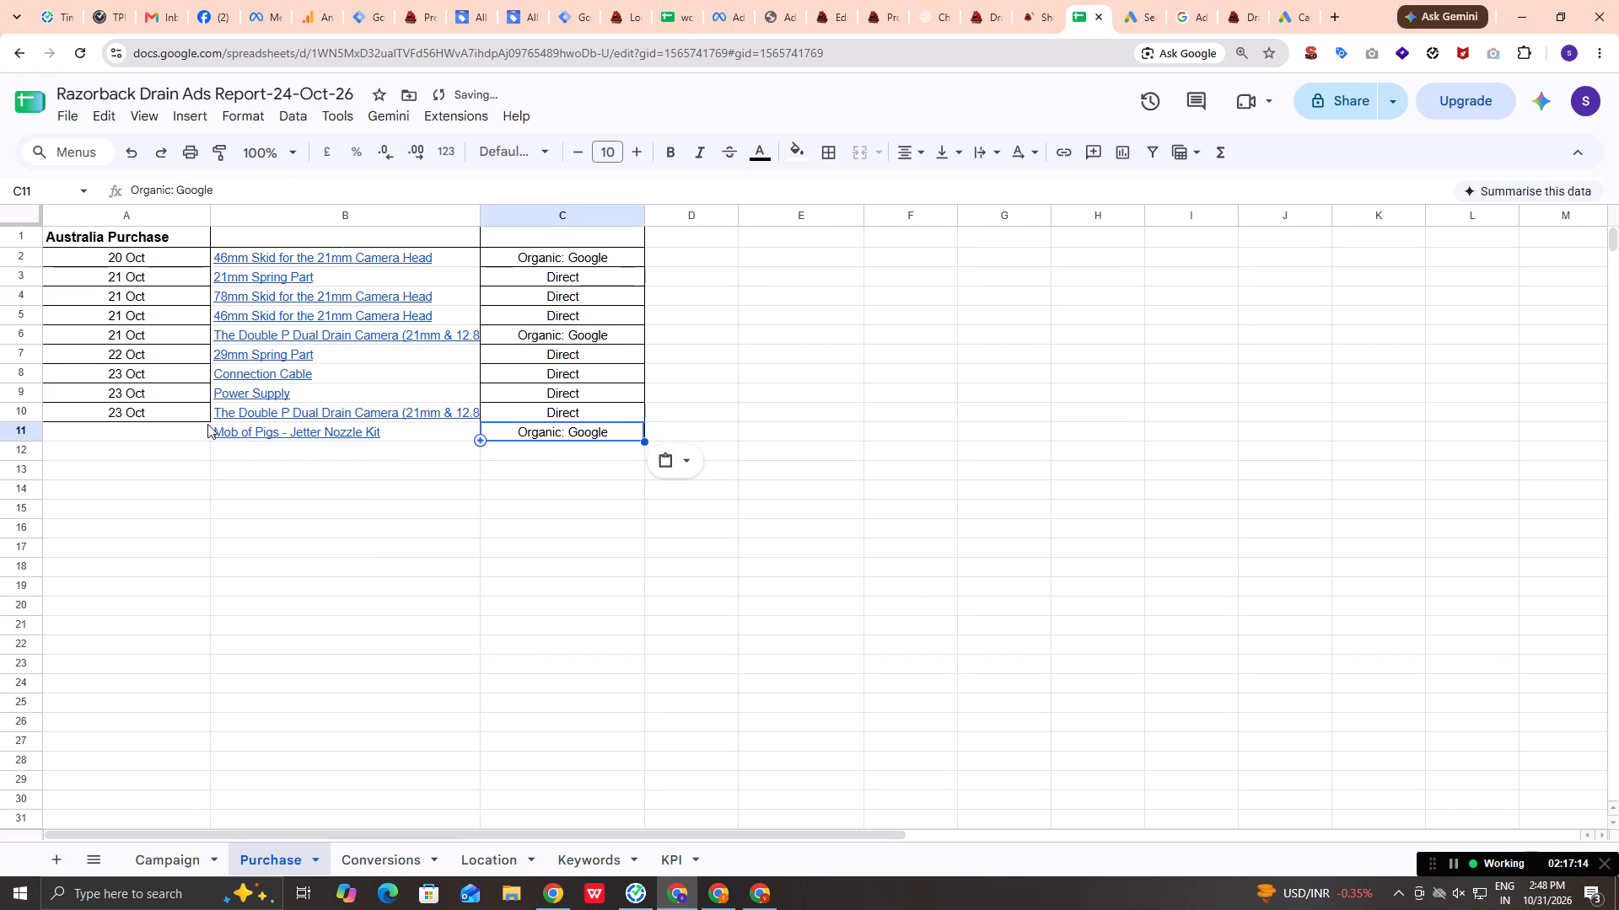
# Fill the date column down to row 11 and set the Jetter Nozzle Kit purchase date to 26 Oct.
pyautogui.click(141, 413)
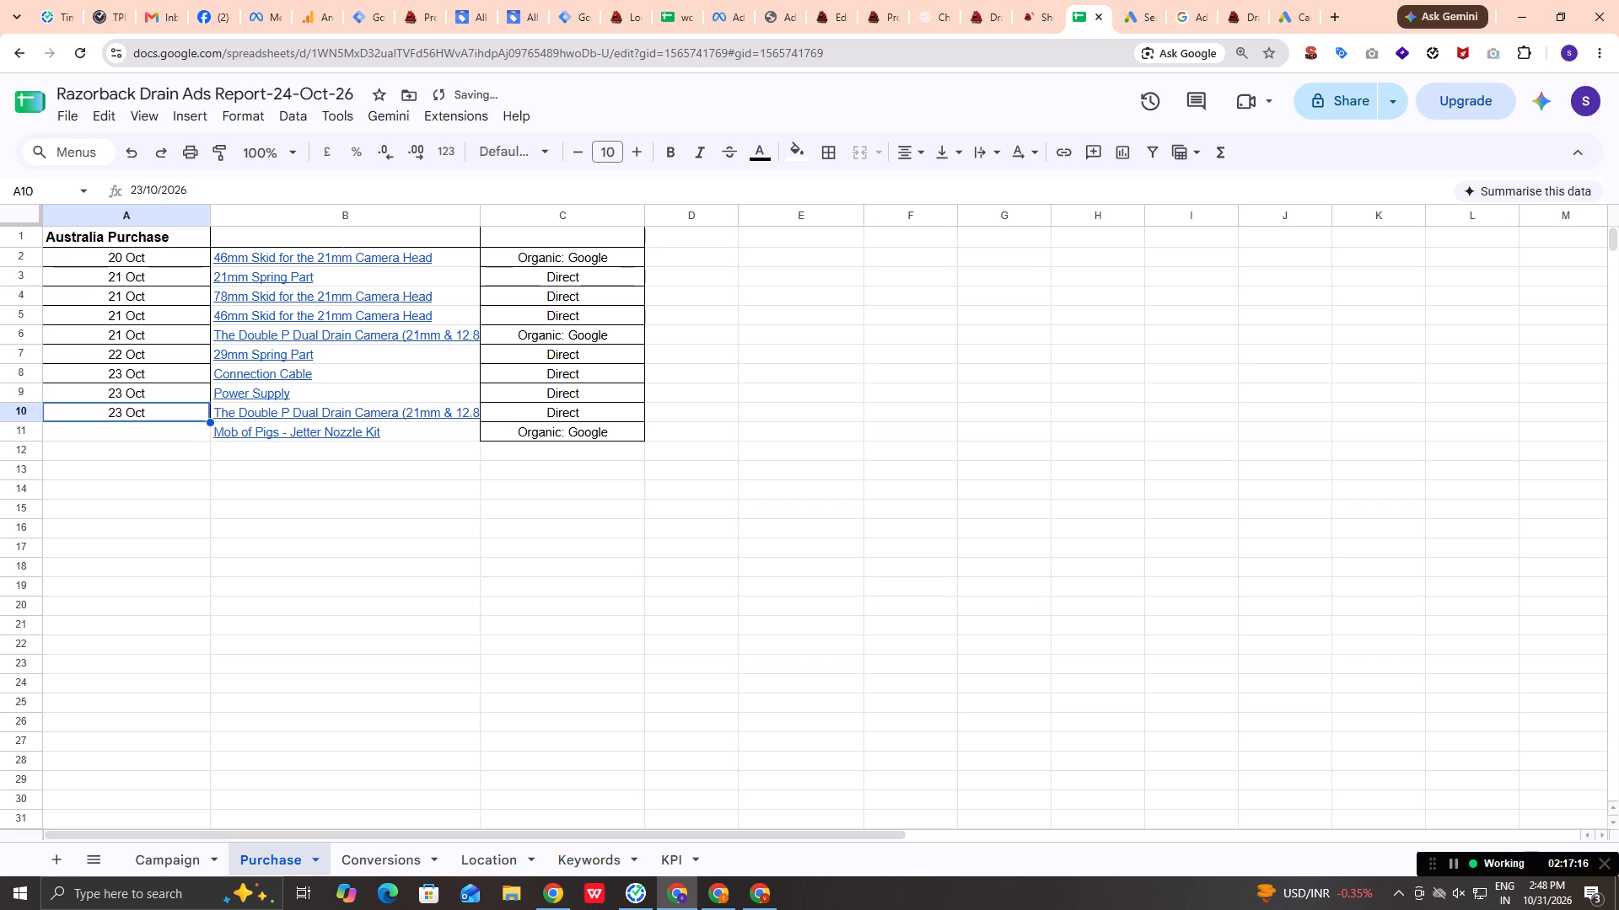
pyautogui.click(211, 420)
pyautogui.doubleClick(202, 427)
pyautogui.click(142, 430)
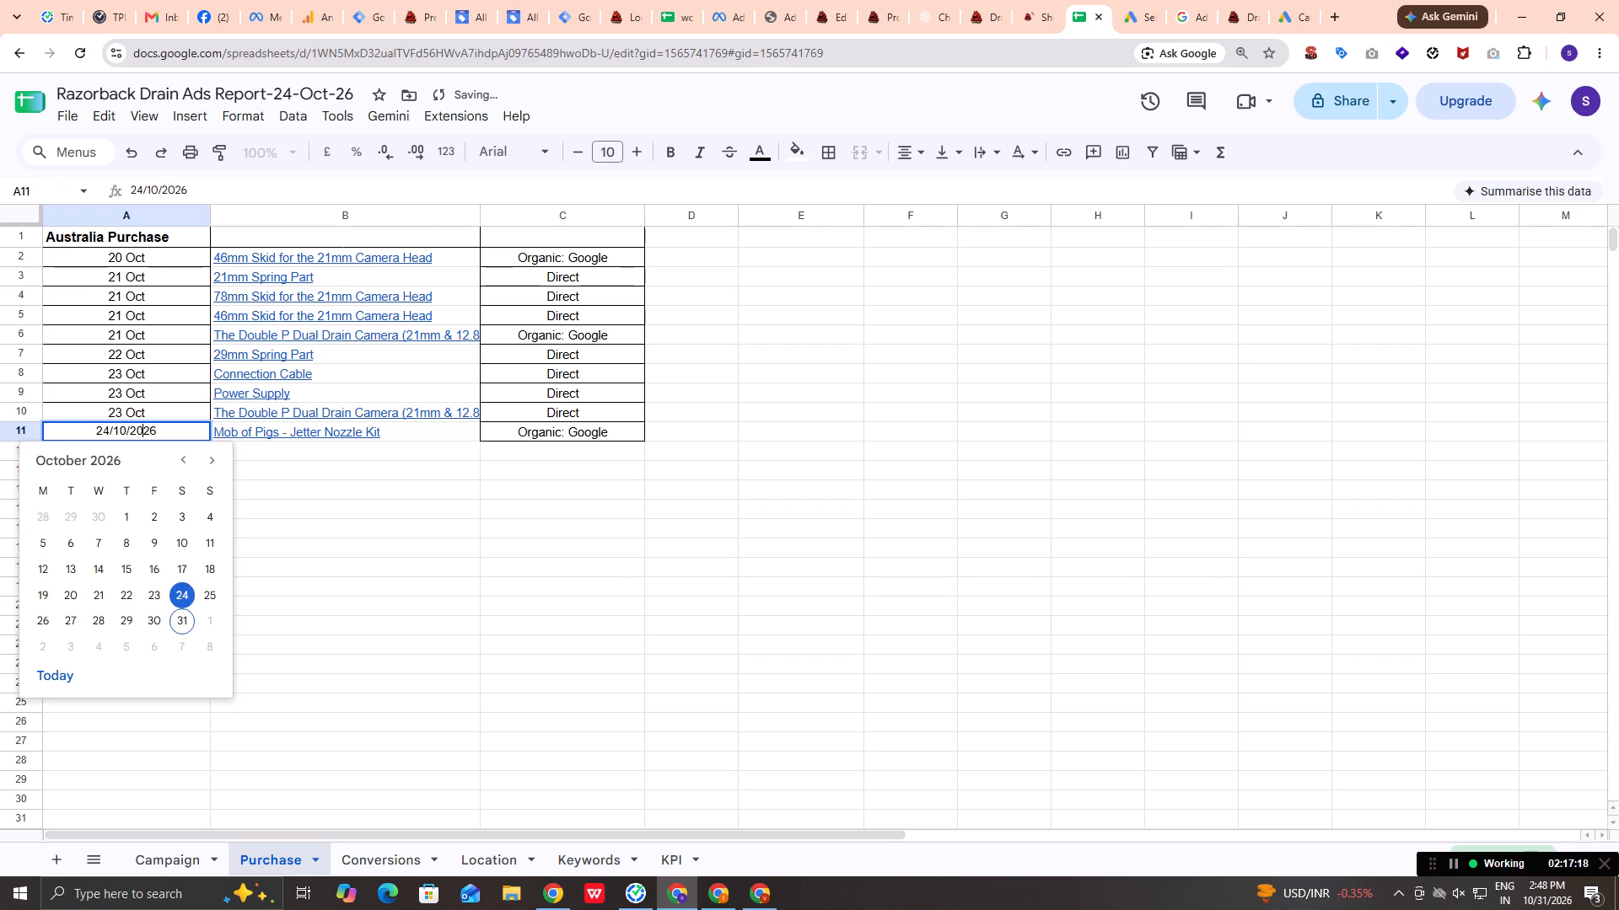
pyautogui.click(41, 618)
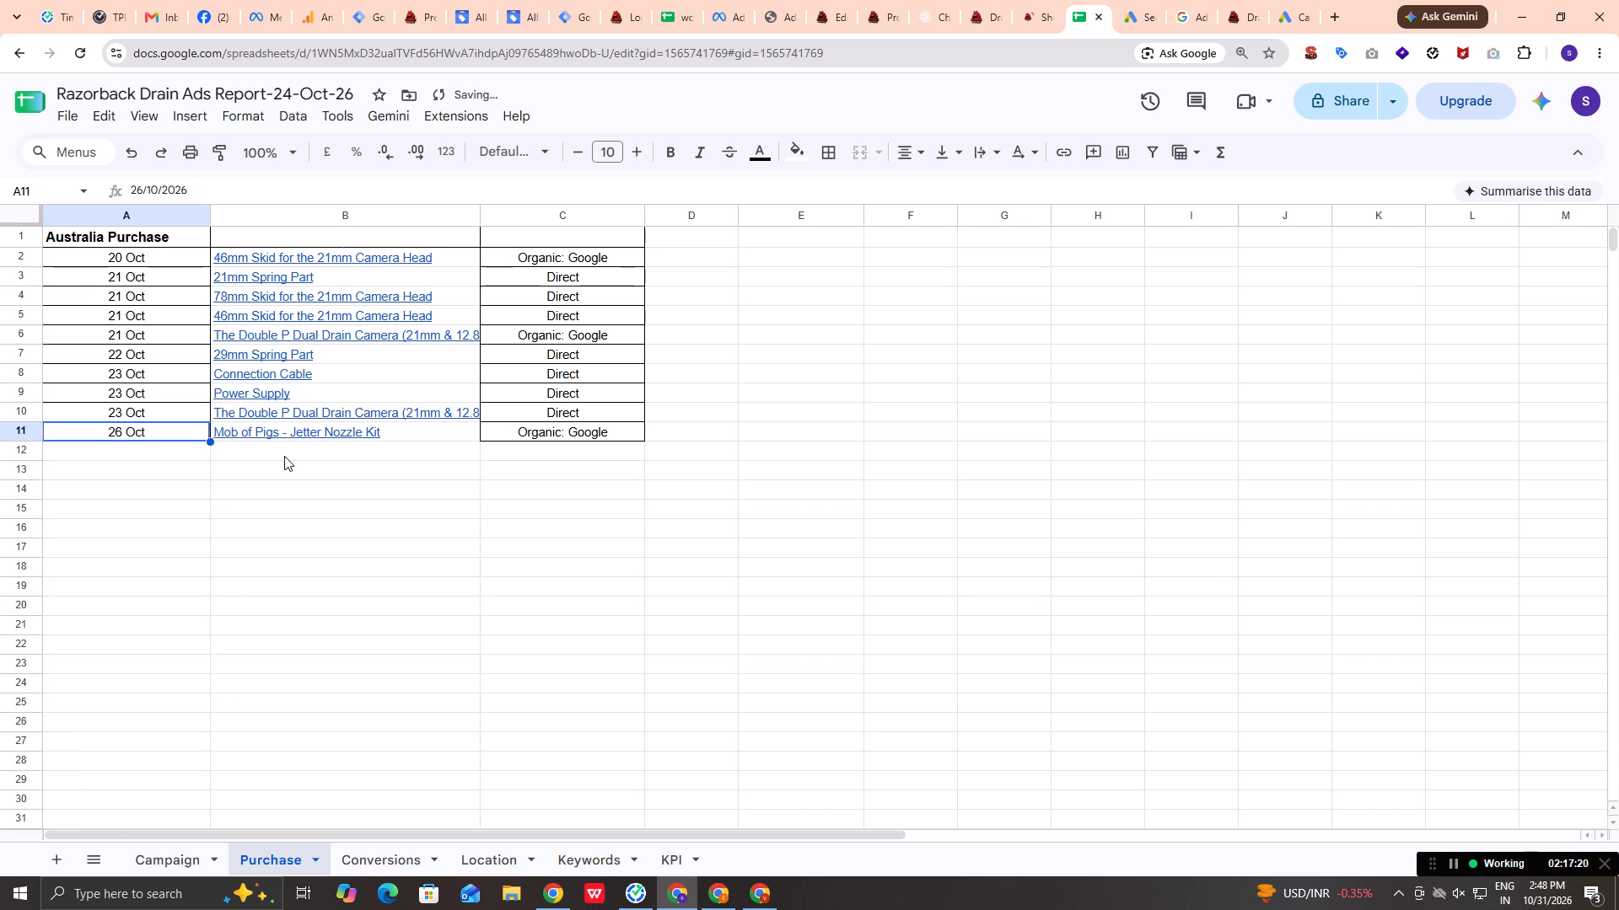
pyautogui.click(284, 456)
# View the report's Campaign sheet and switch to Google Ads, going from the Buy Drain camera ad group to the all-campaigns Campaigns page.
pyautogui.click(153, 851)
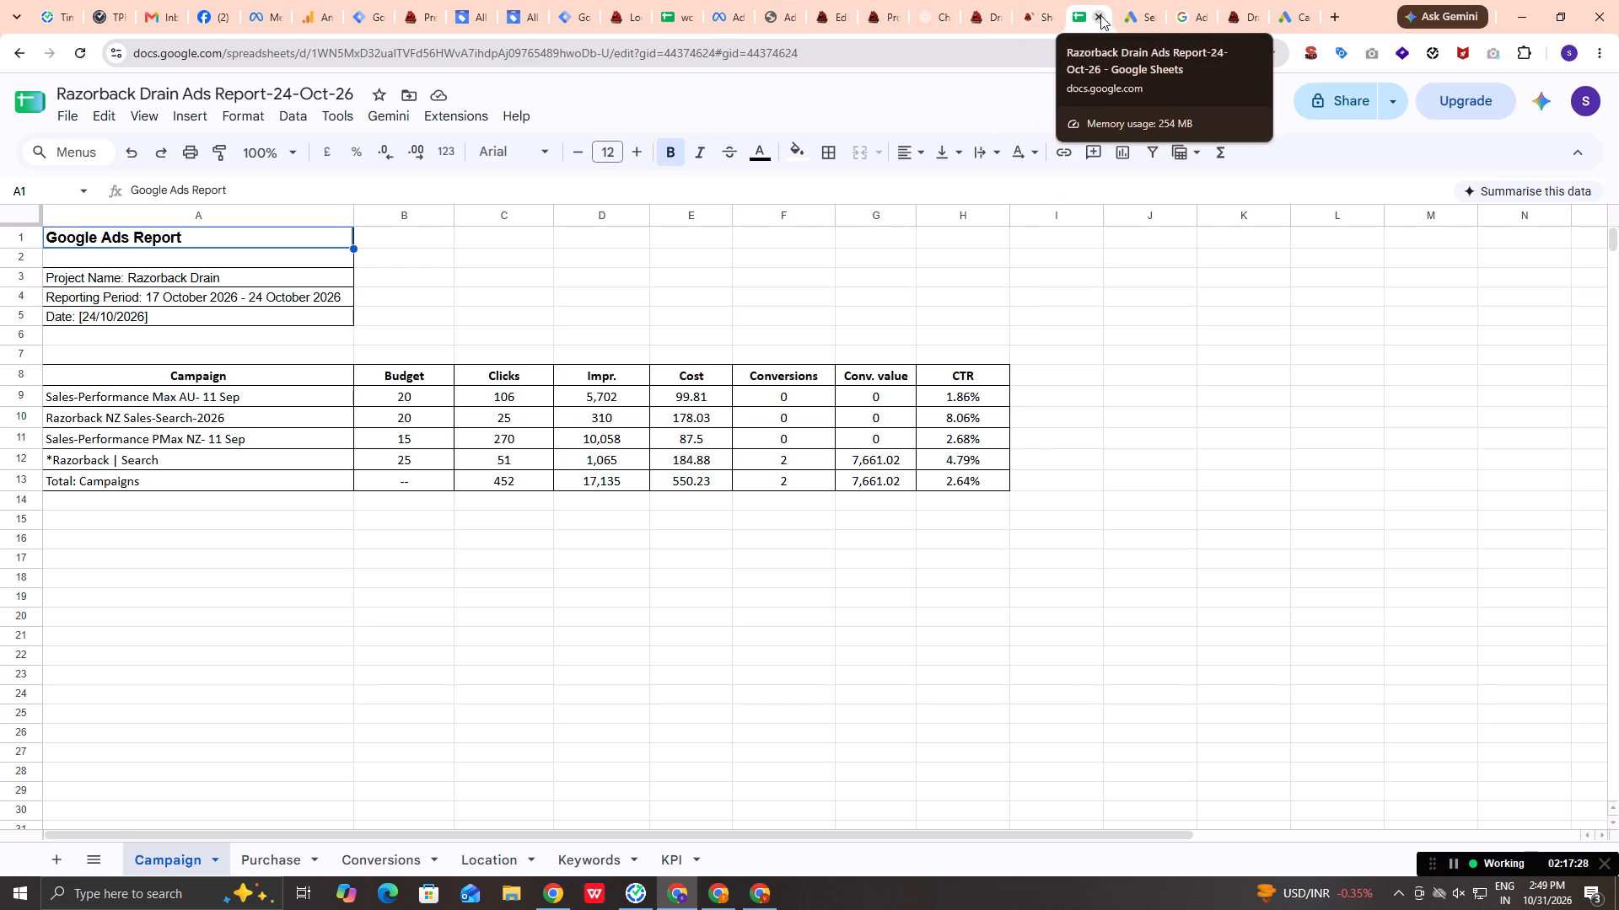
pyautogui.click(1132, 3)
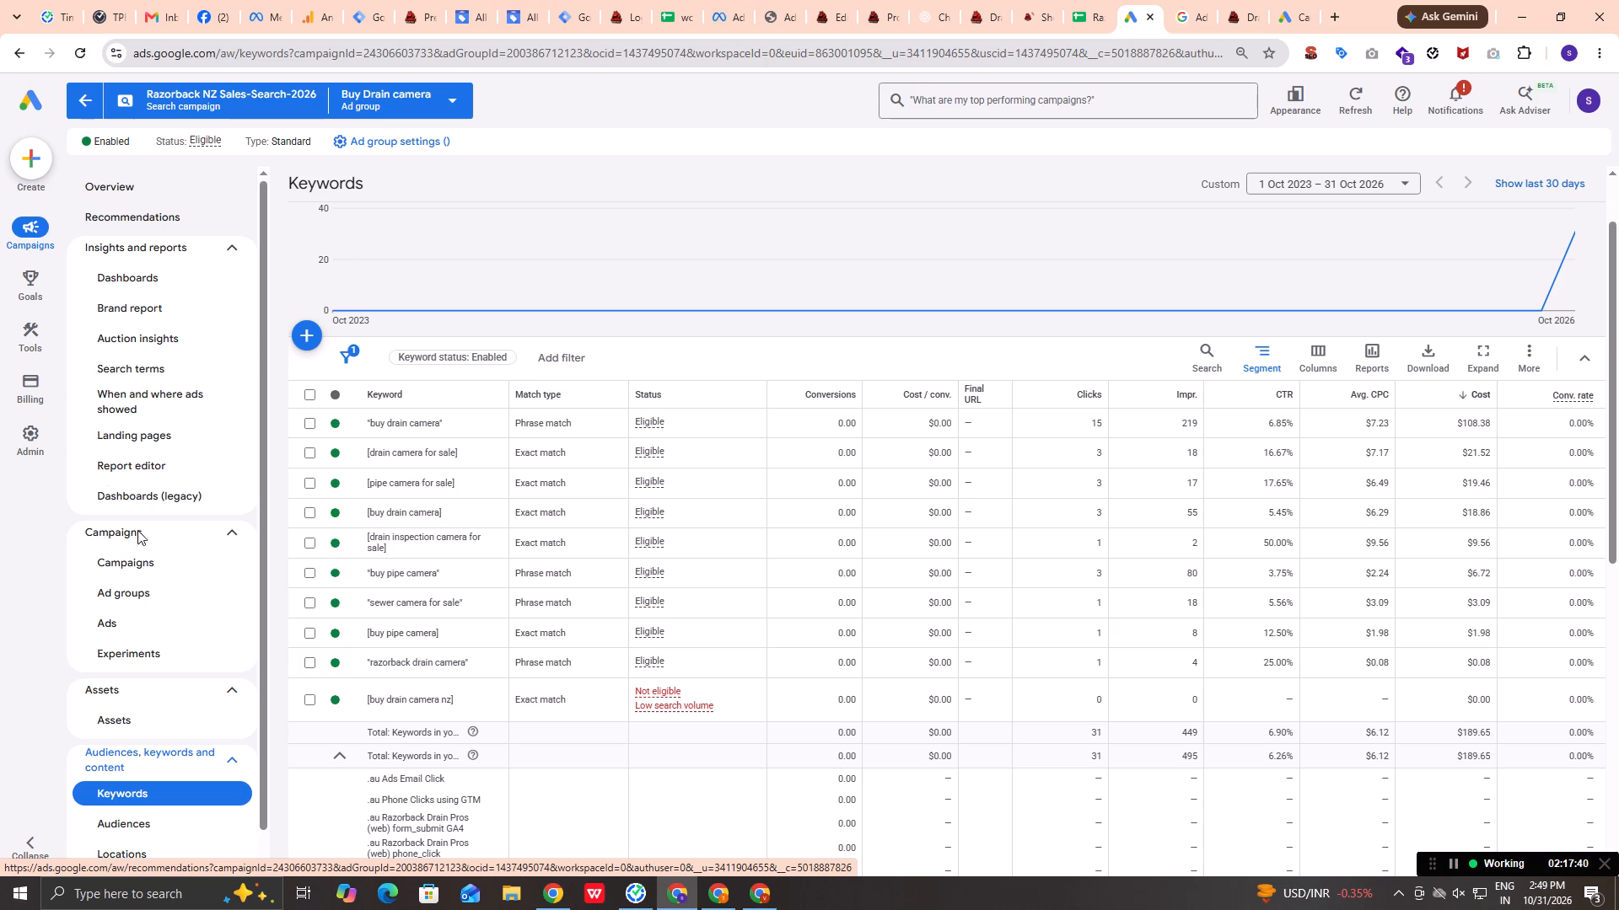
pyautogui.click(136, 557)
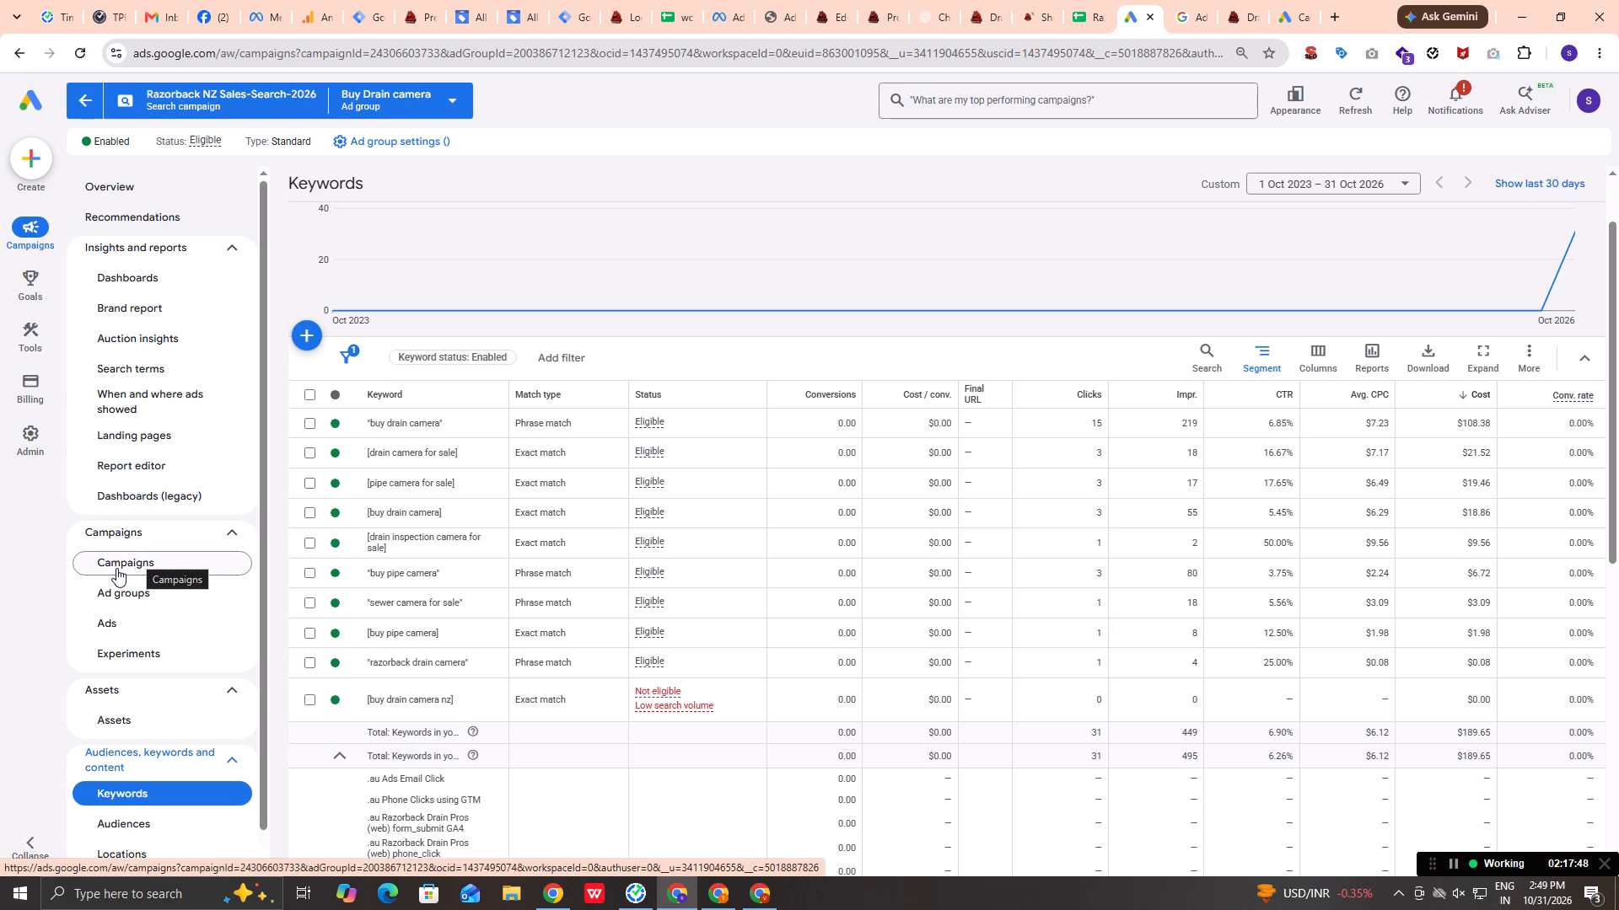
pyautogui.click(116, 568)
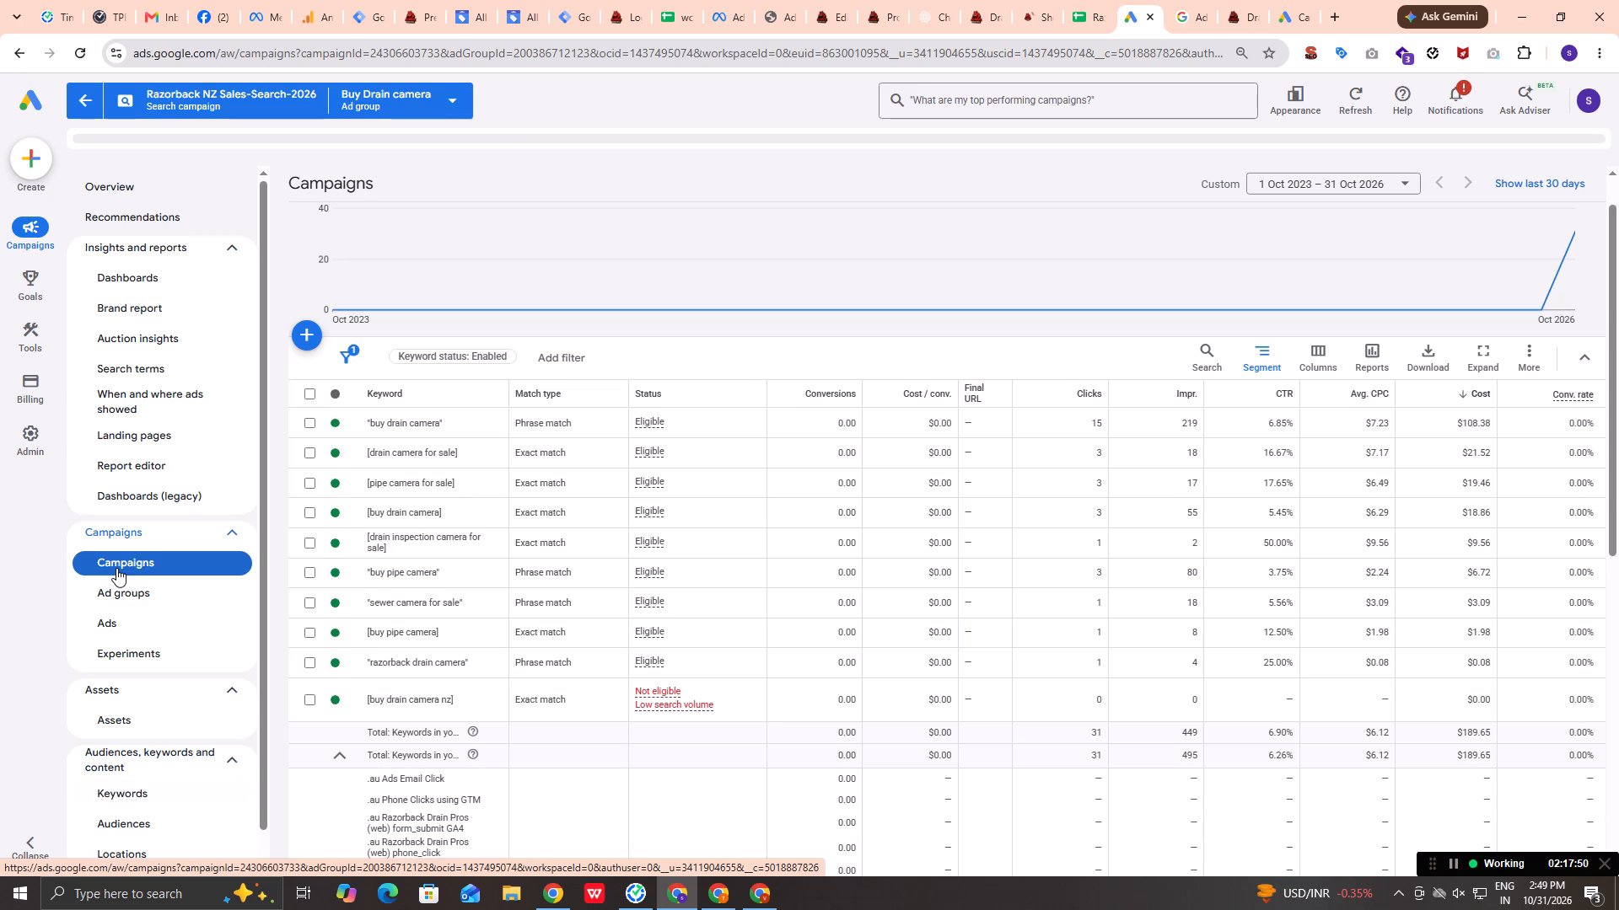
pyautogui.click(230, 250)
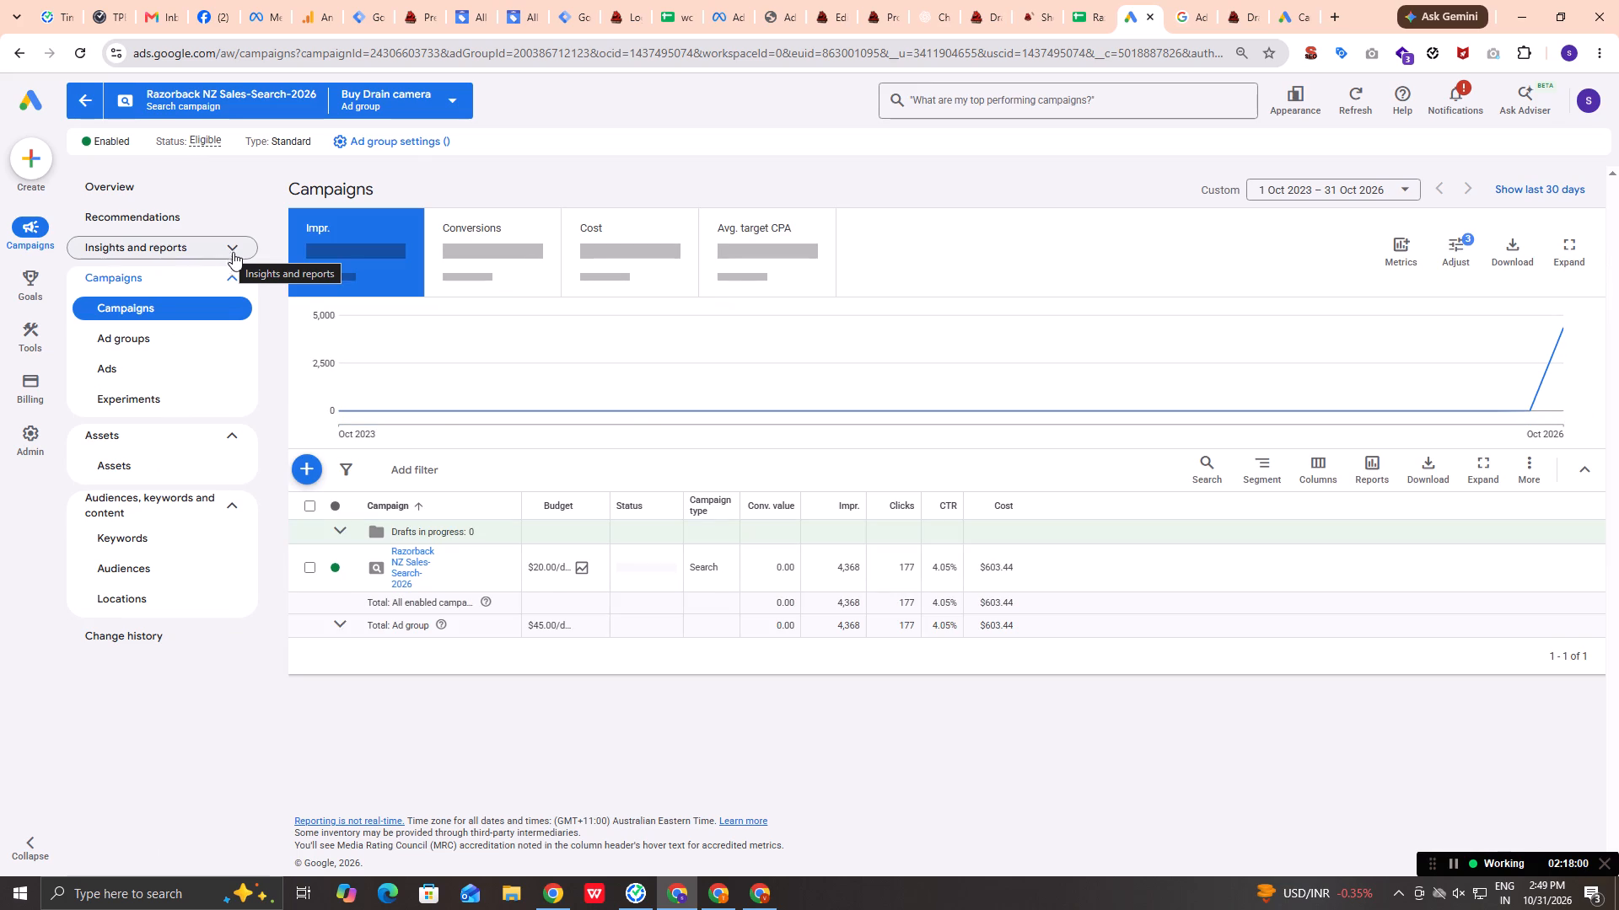
pyautogui.click(80, 93)
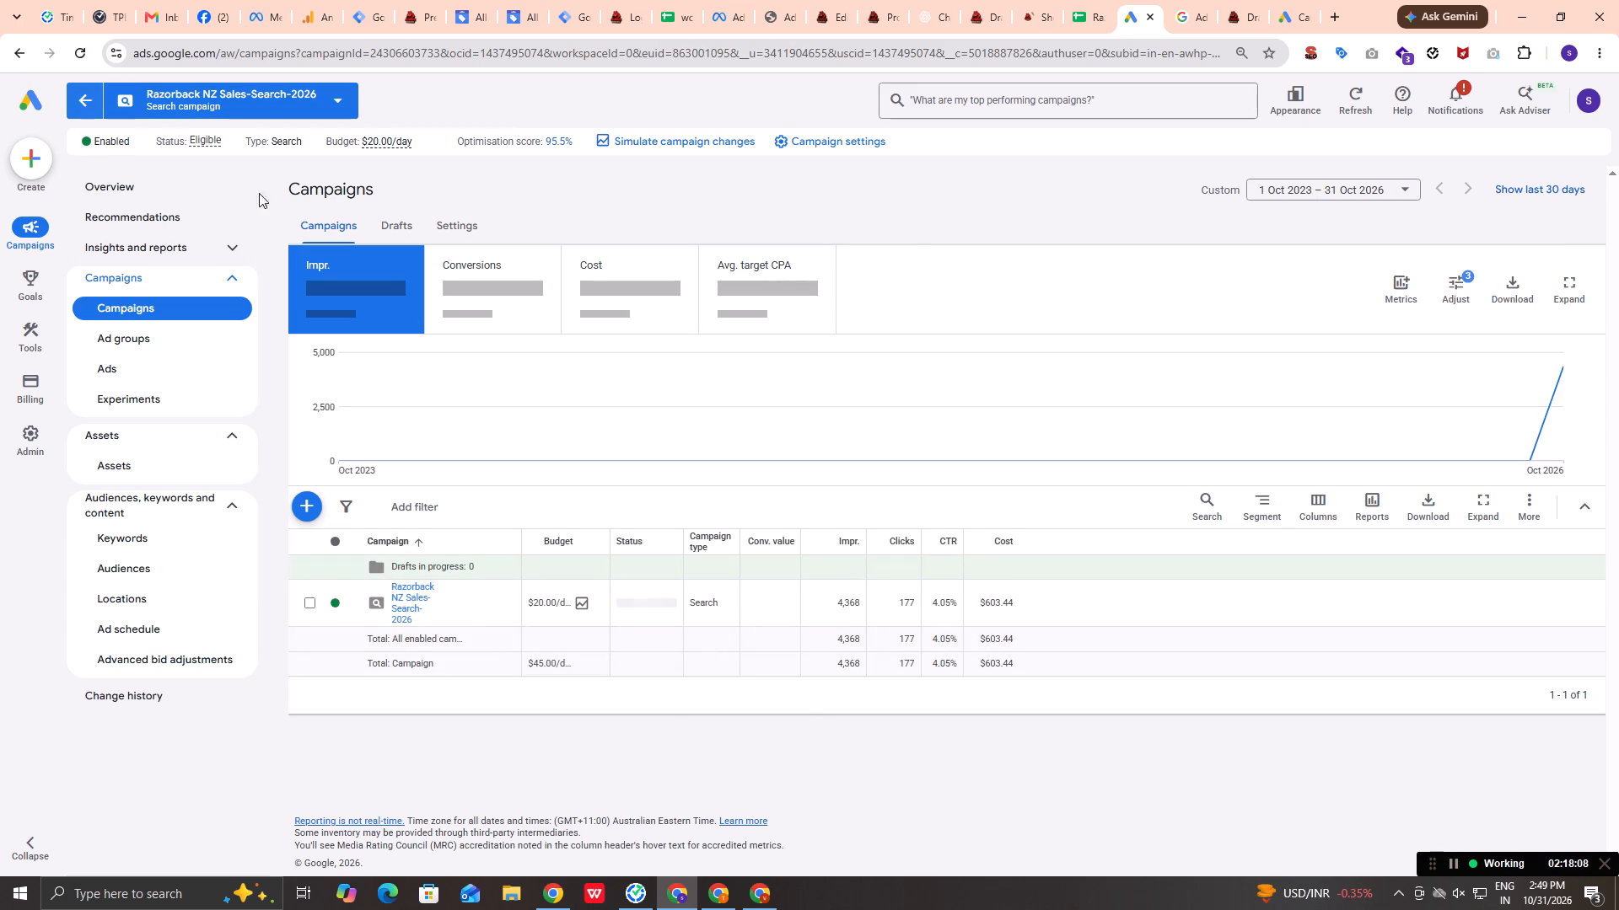
pyautogui.click(75, 105)
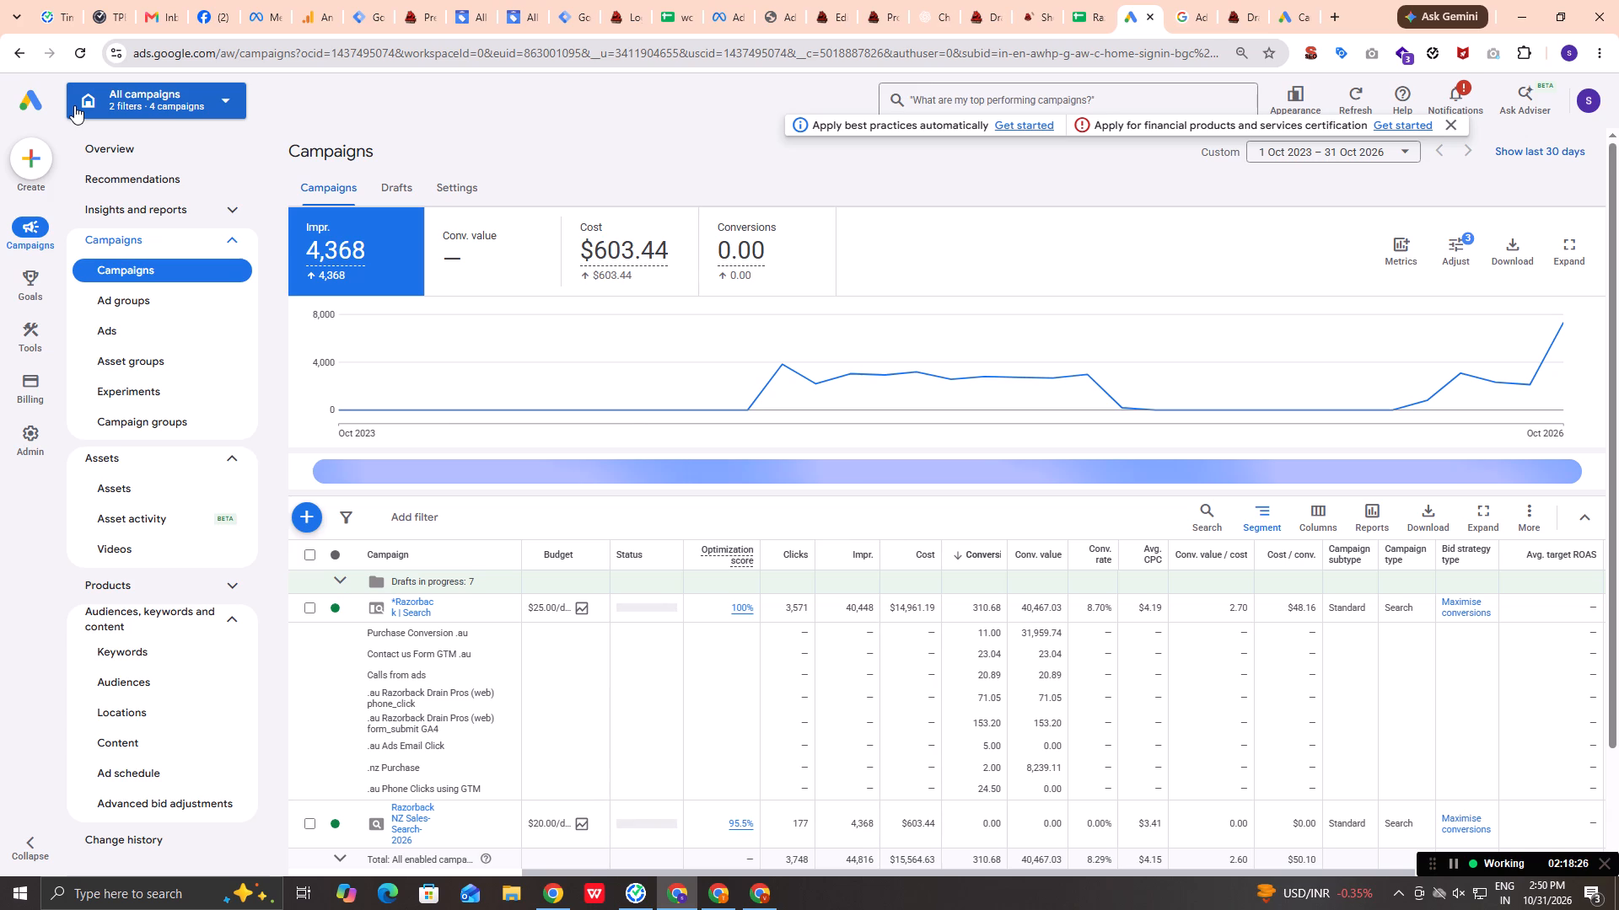
# Try to apply a custom date range of 24 Oct 2026 to 31 Oct 2026 to the campaign data.
pyautogui.scroll(-4, 464, 665)
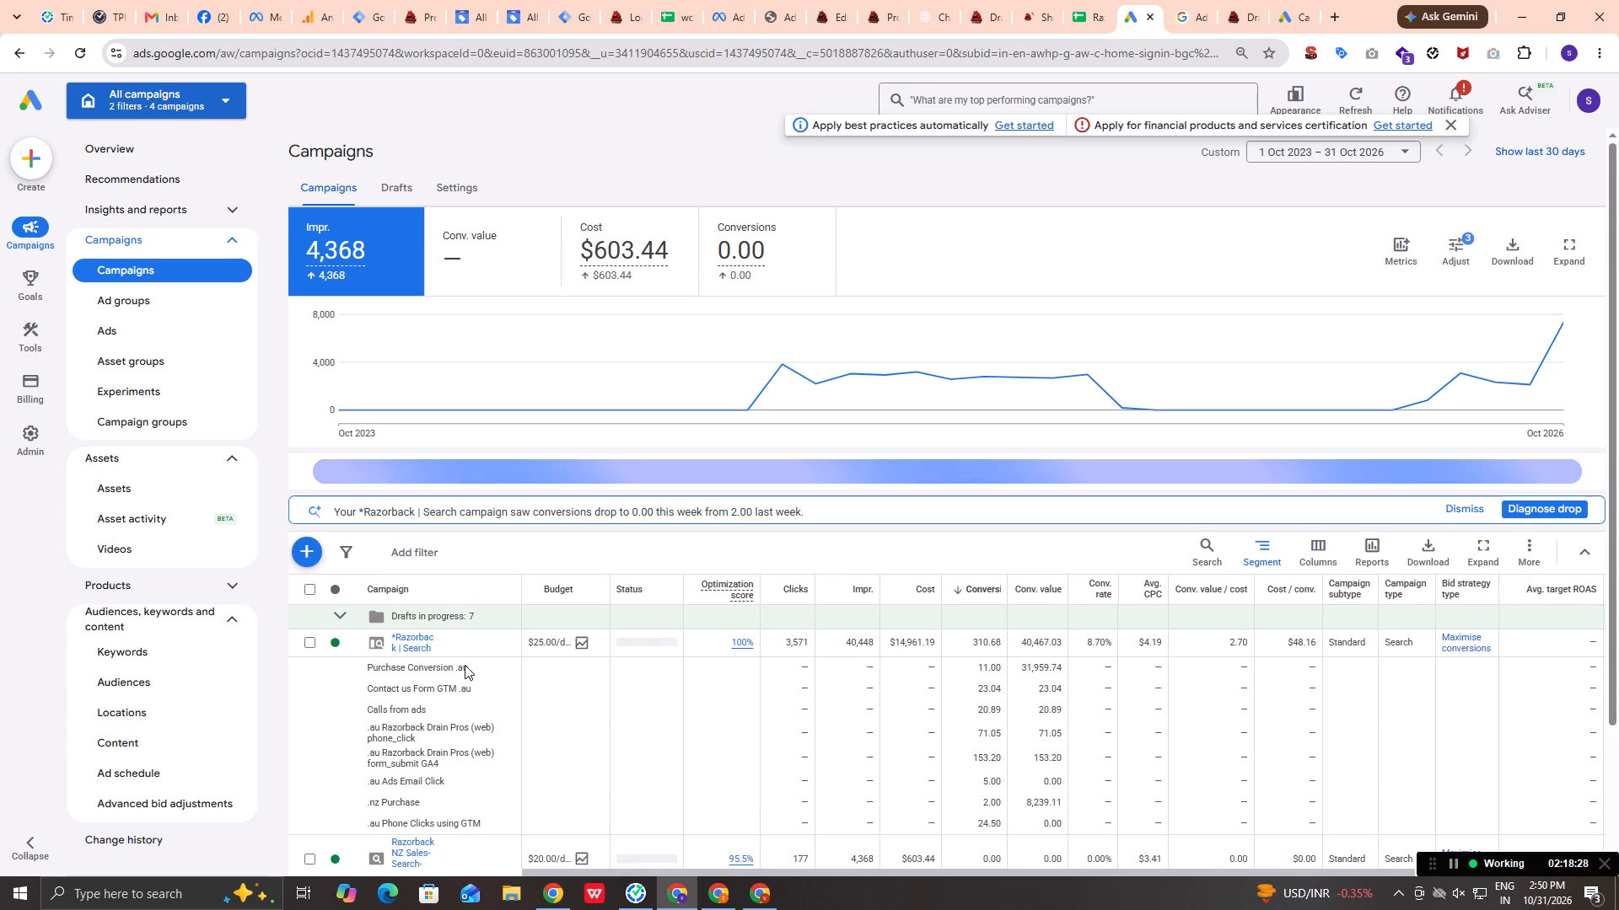
pyautogui.scroll(-3, 465, 665)
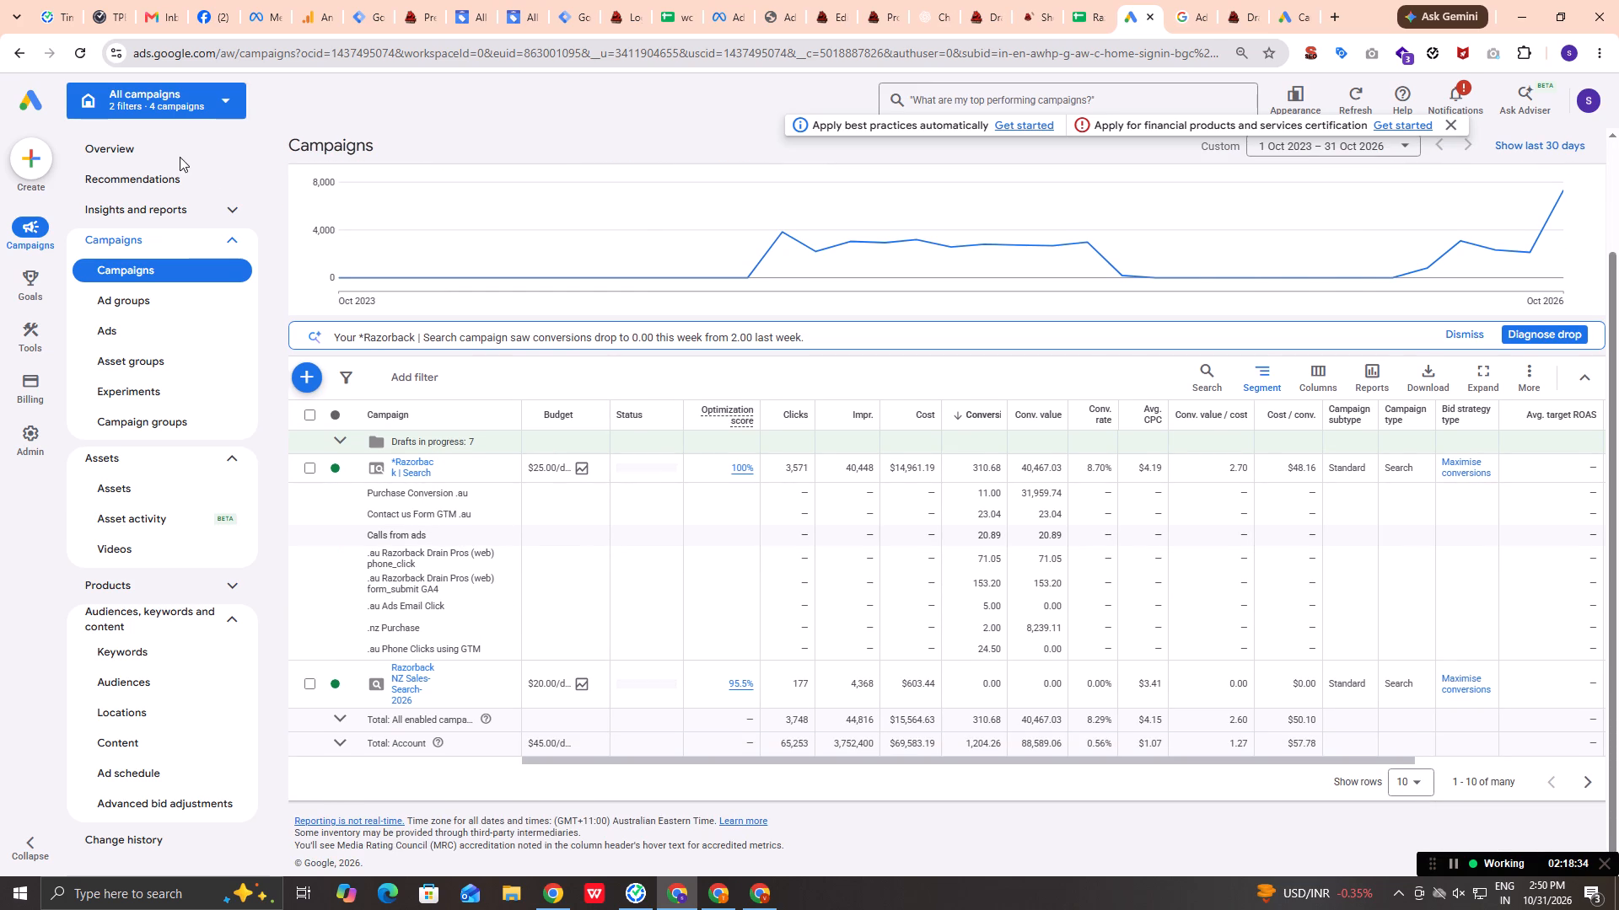
pyautogui.click(1348, 144)
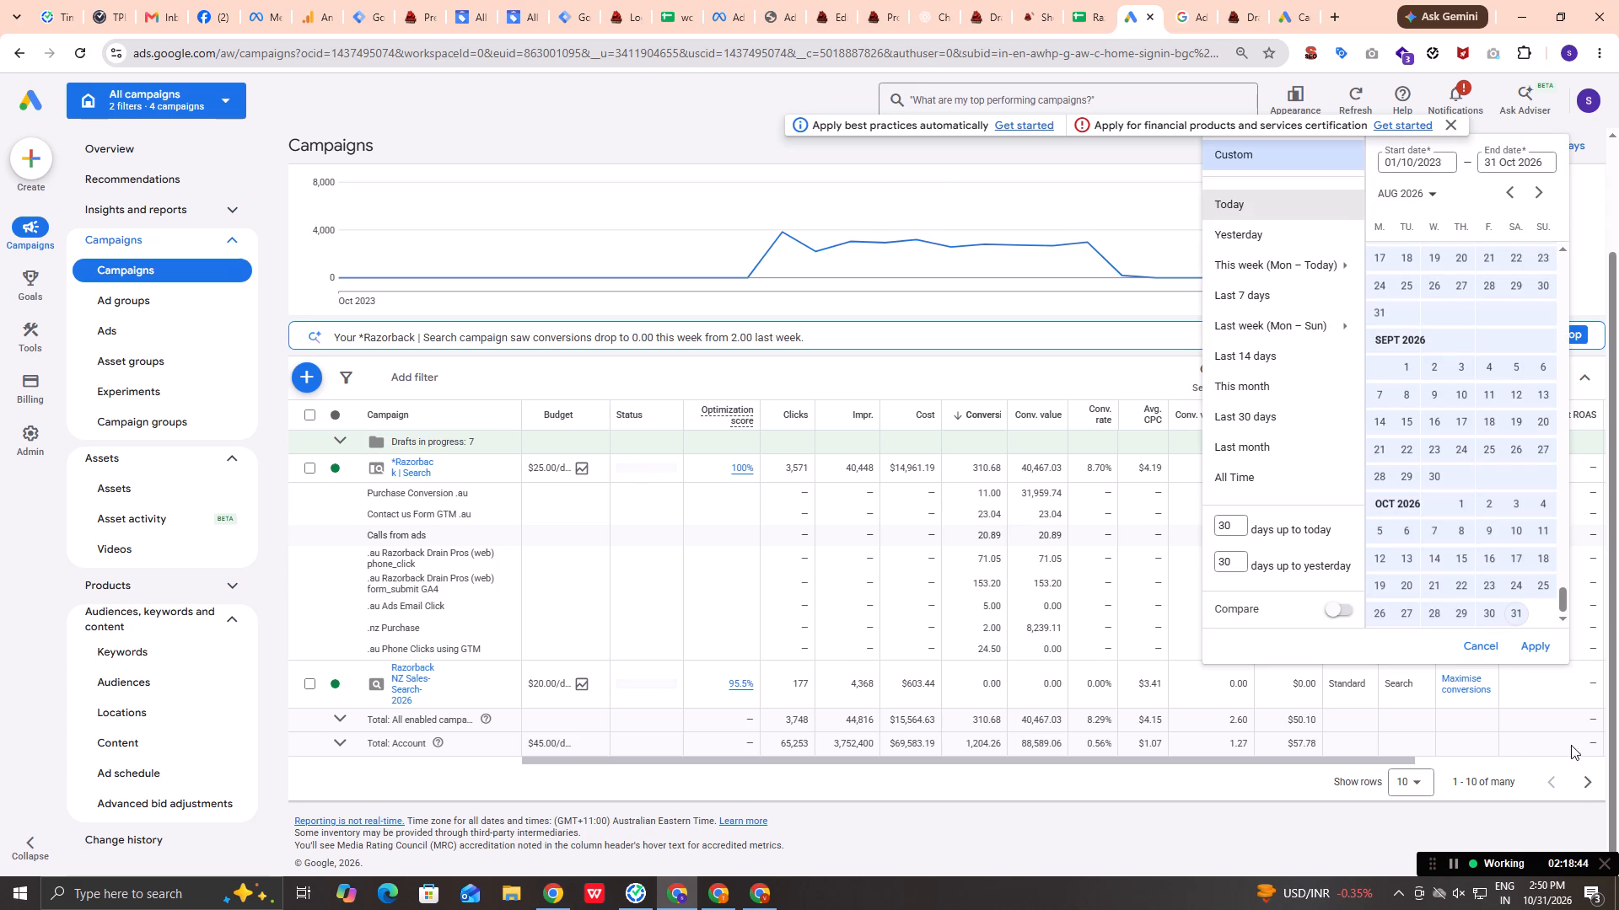
pyautogui.click(1513, 589)
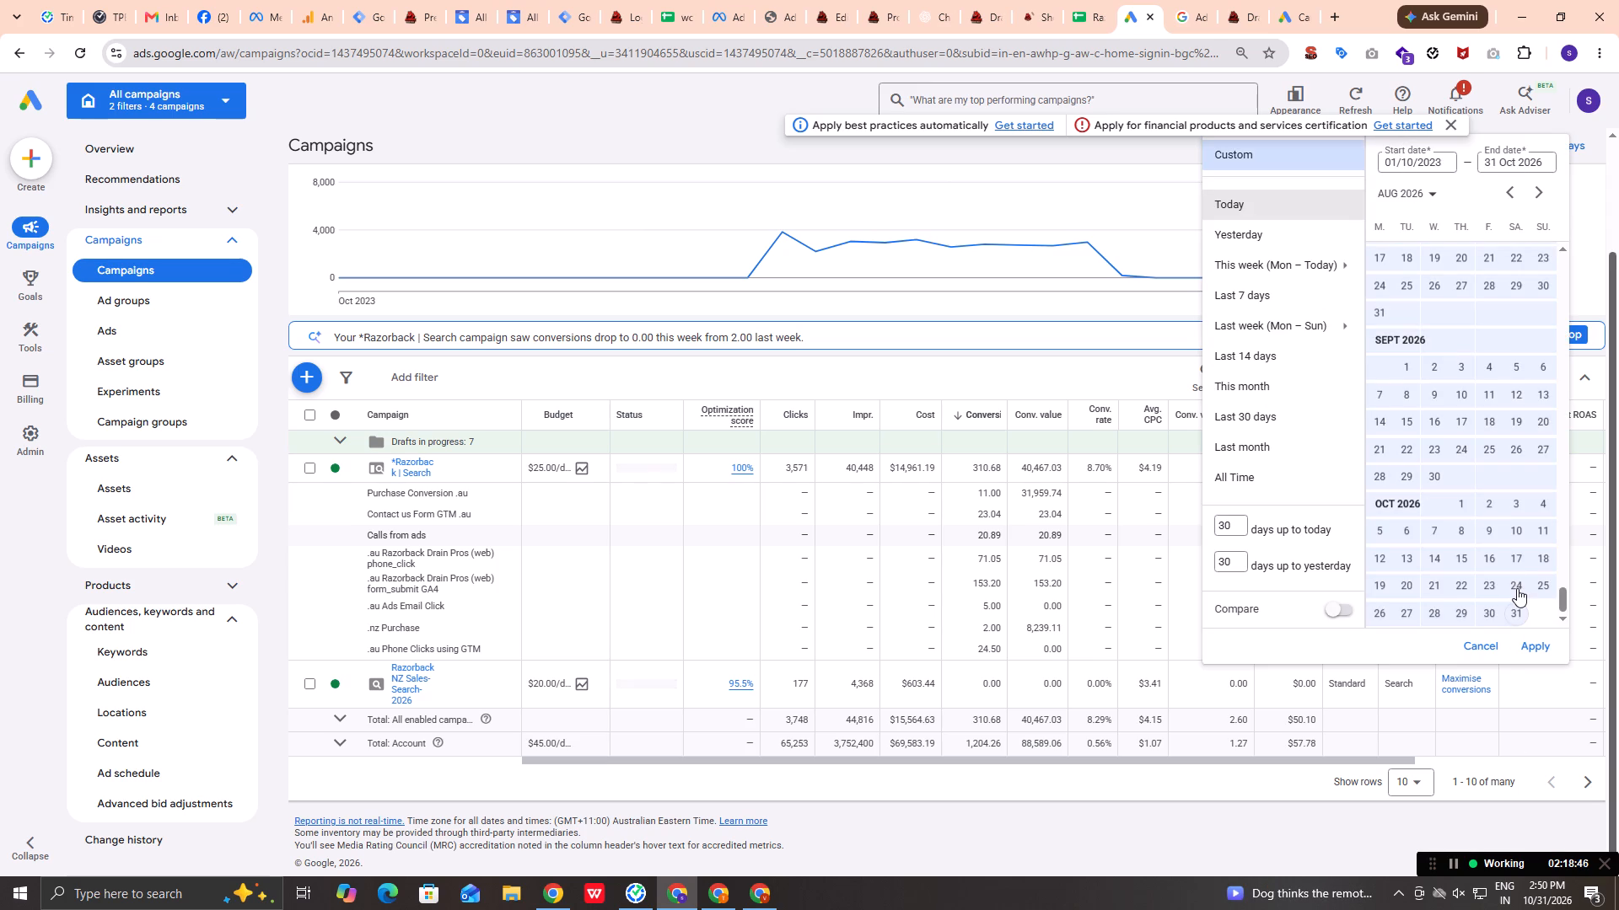
pyautogui.click(1518, 587)
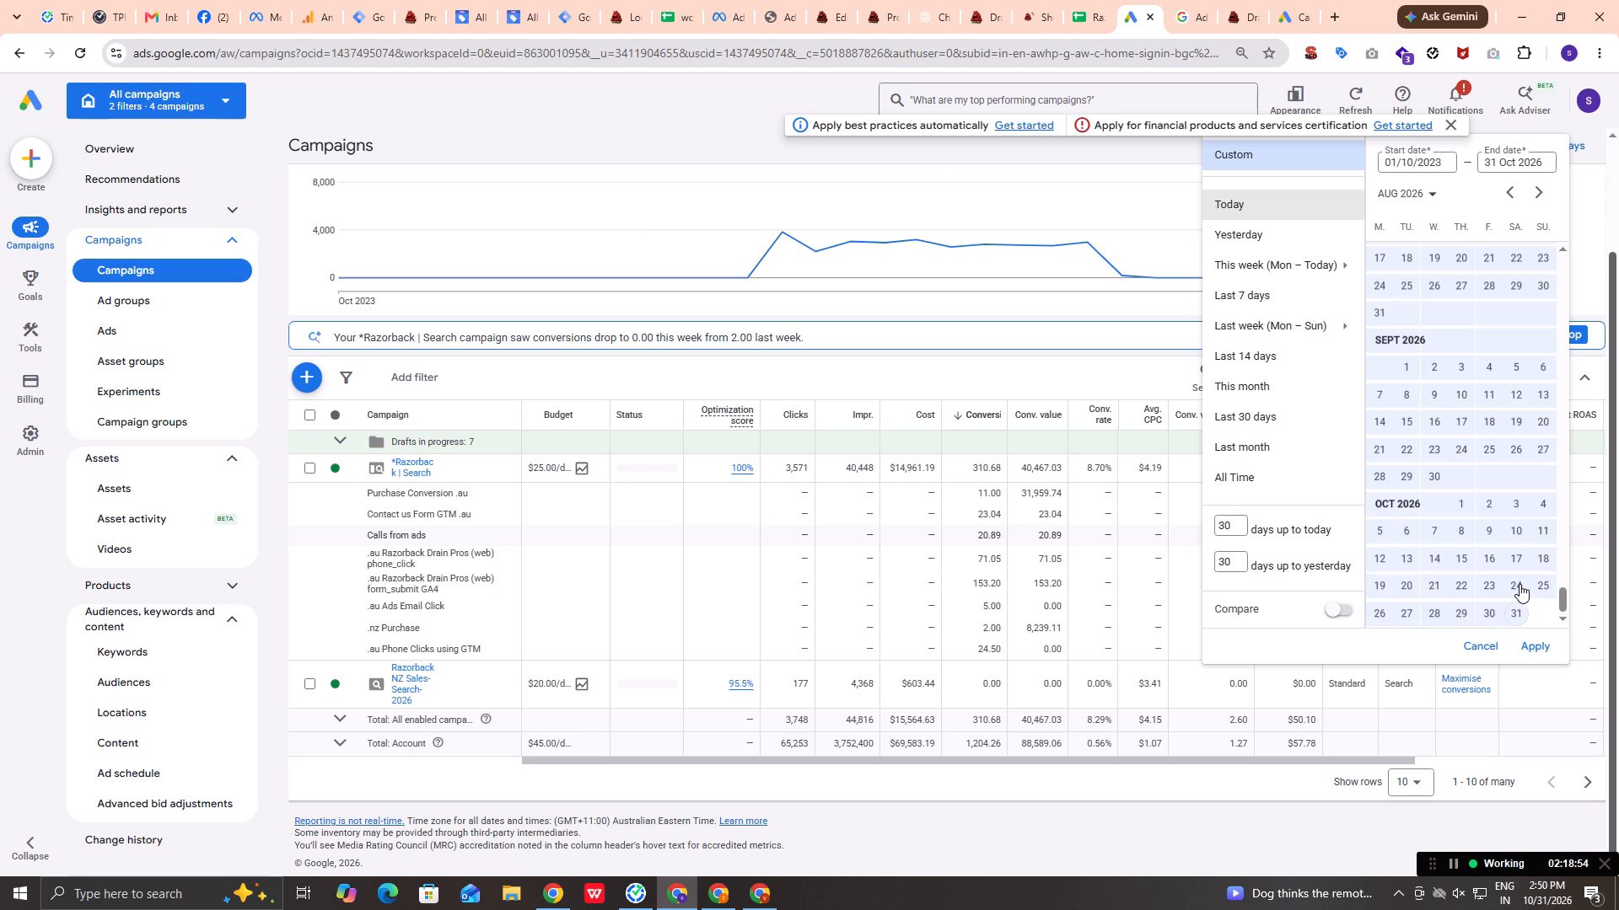
pyautogui.click(1520, 586)
pyautogui.scroll(-3, 1520, 587)
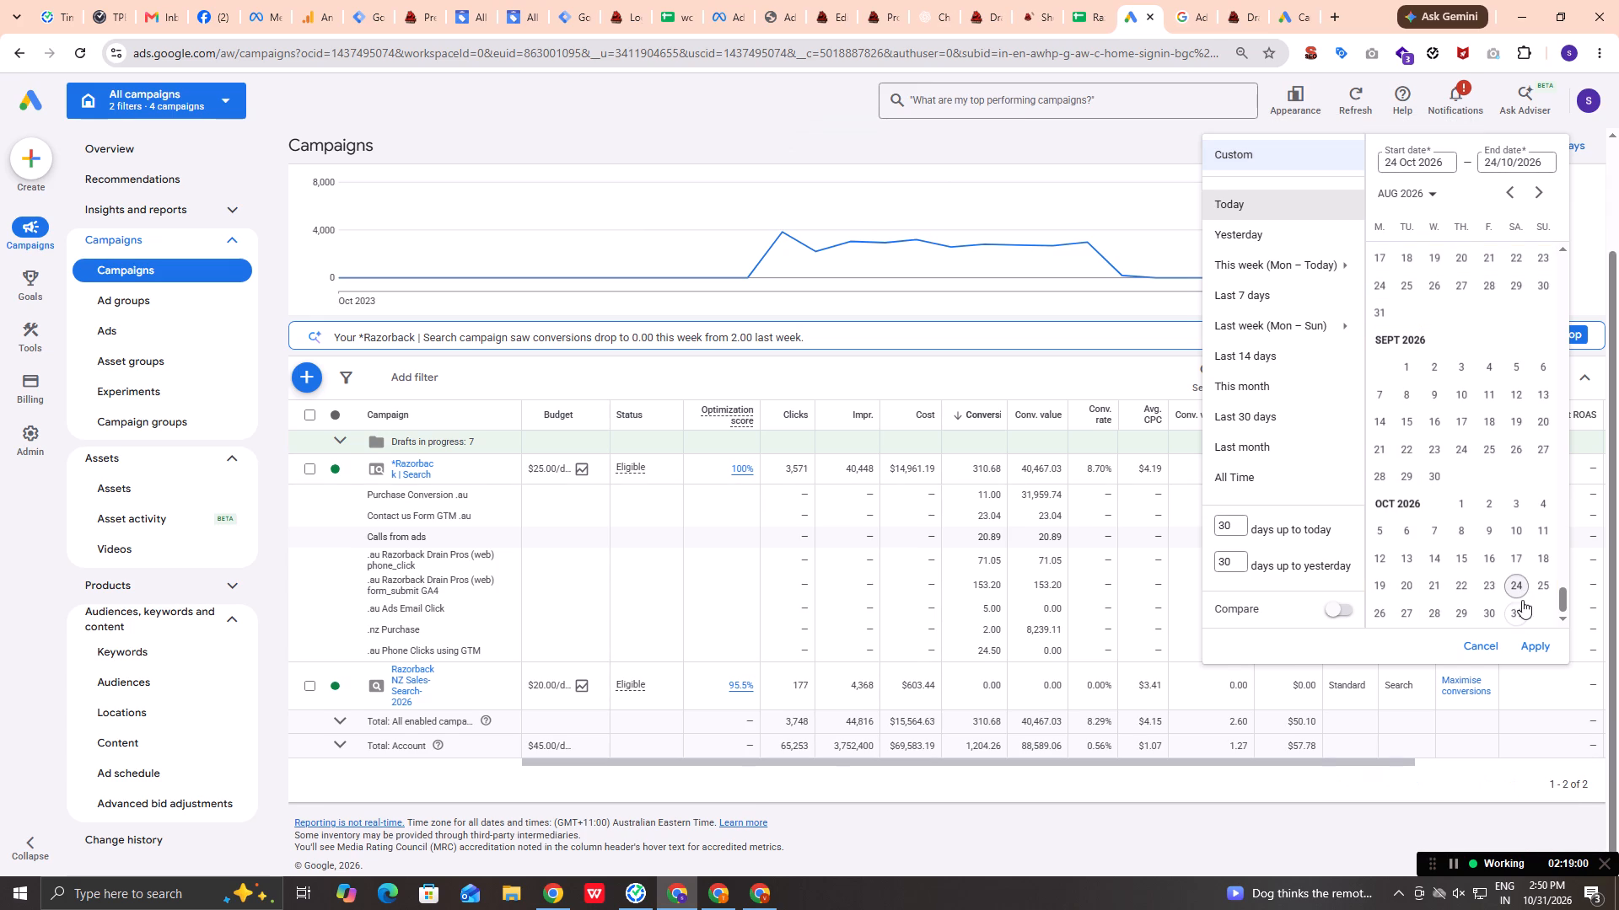
pyautogui.click(1519, 616)
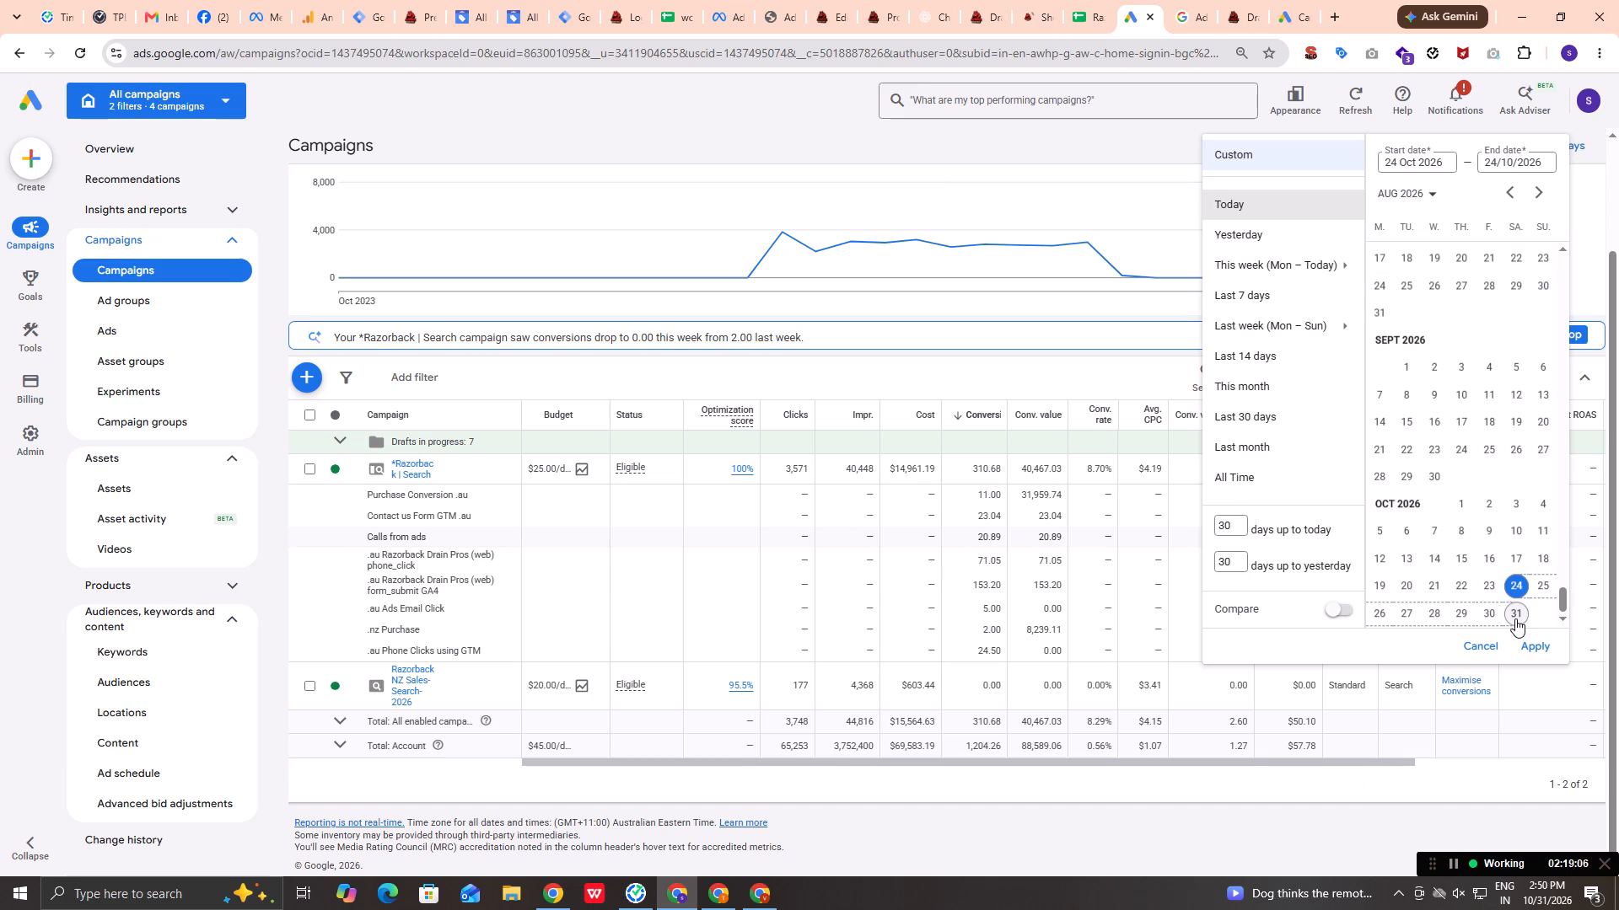
pyautogui.click(1515, 618)
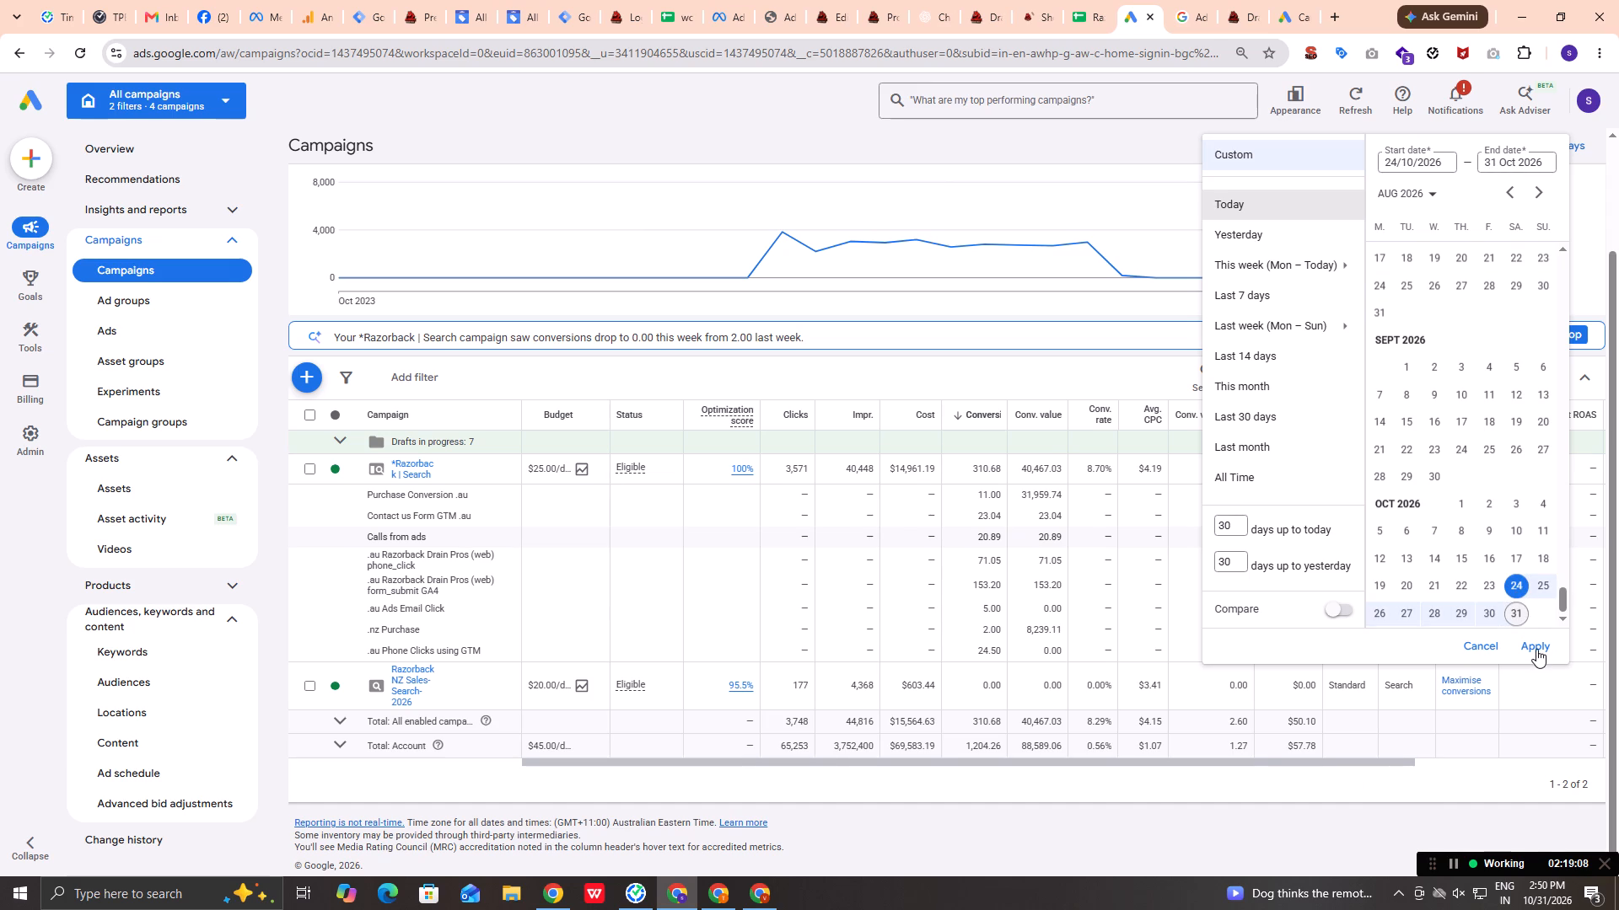
pyautogui.click(1536, 649)
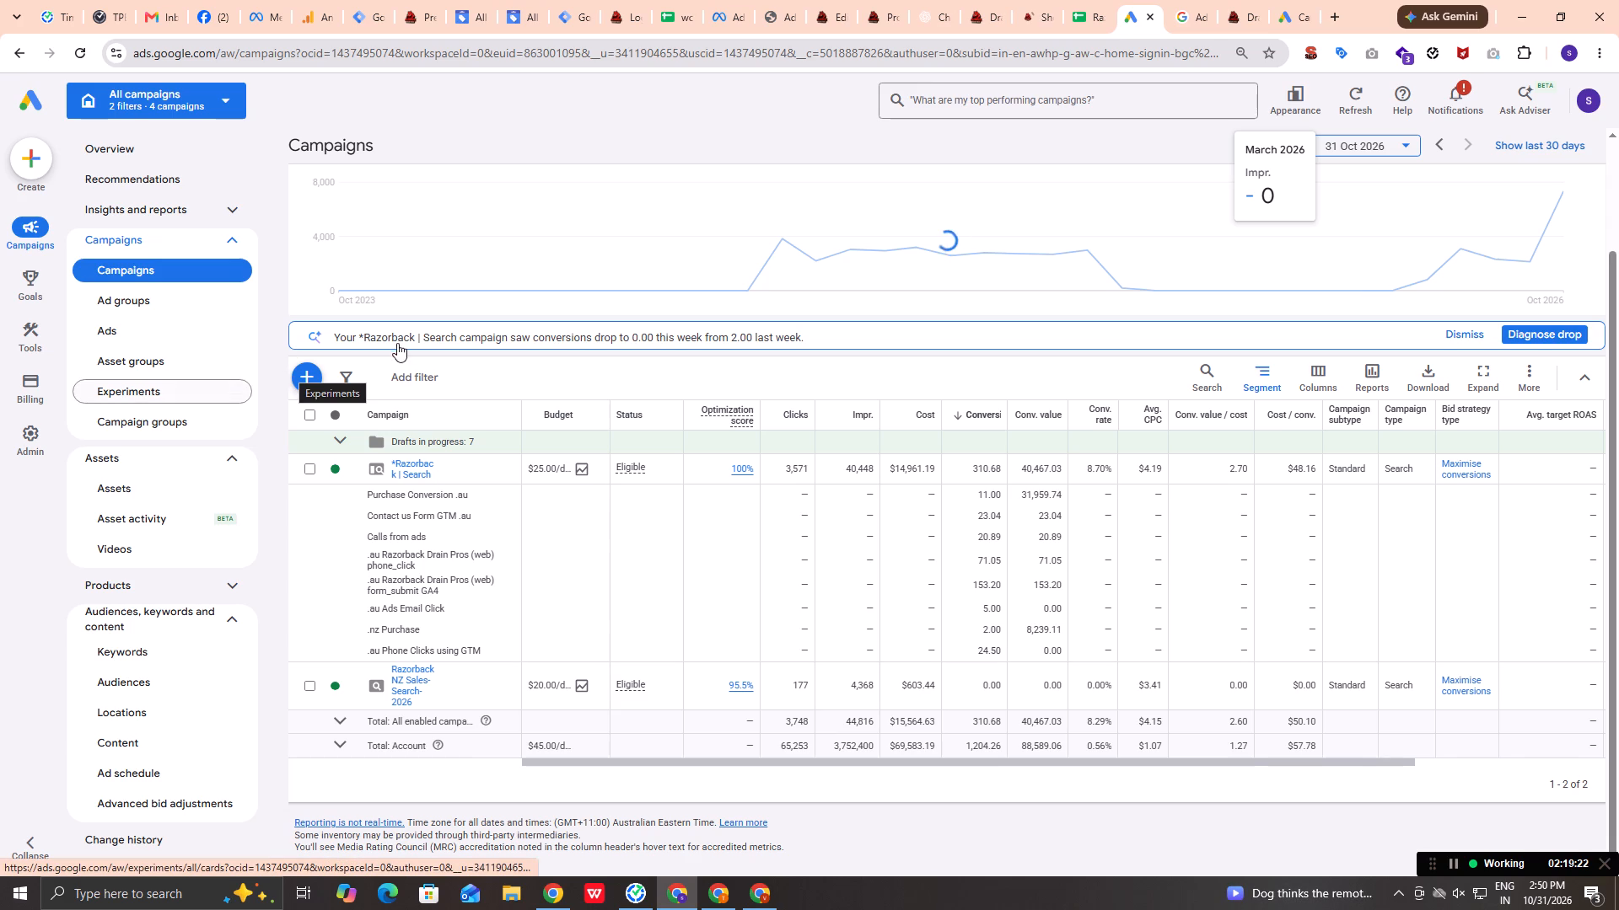
# Collapse the Assets navigation section and return to the Campaigns page for all campaigns.
pyautogui.click(228, 454)
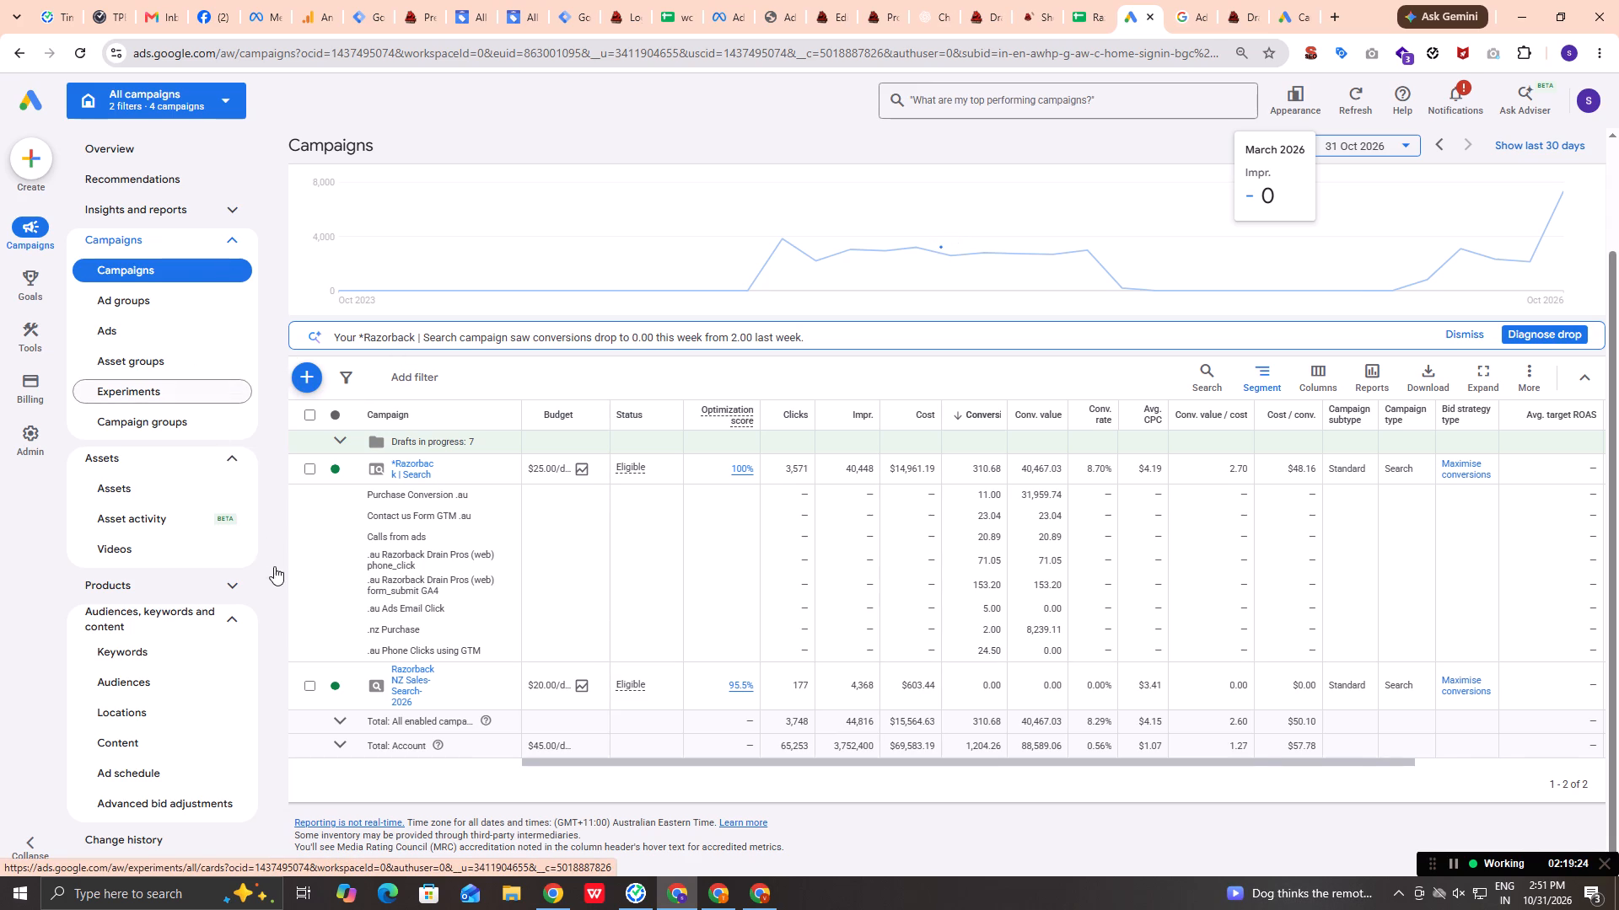
pyautogui.click(239, 615)
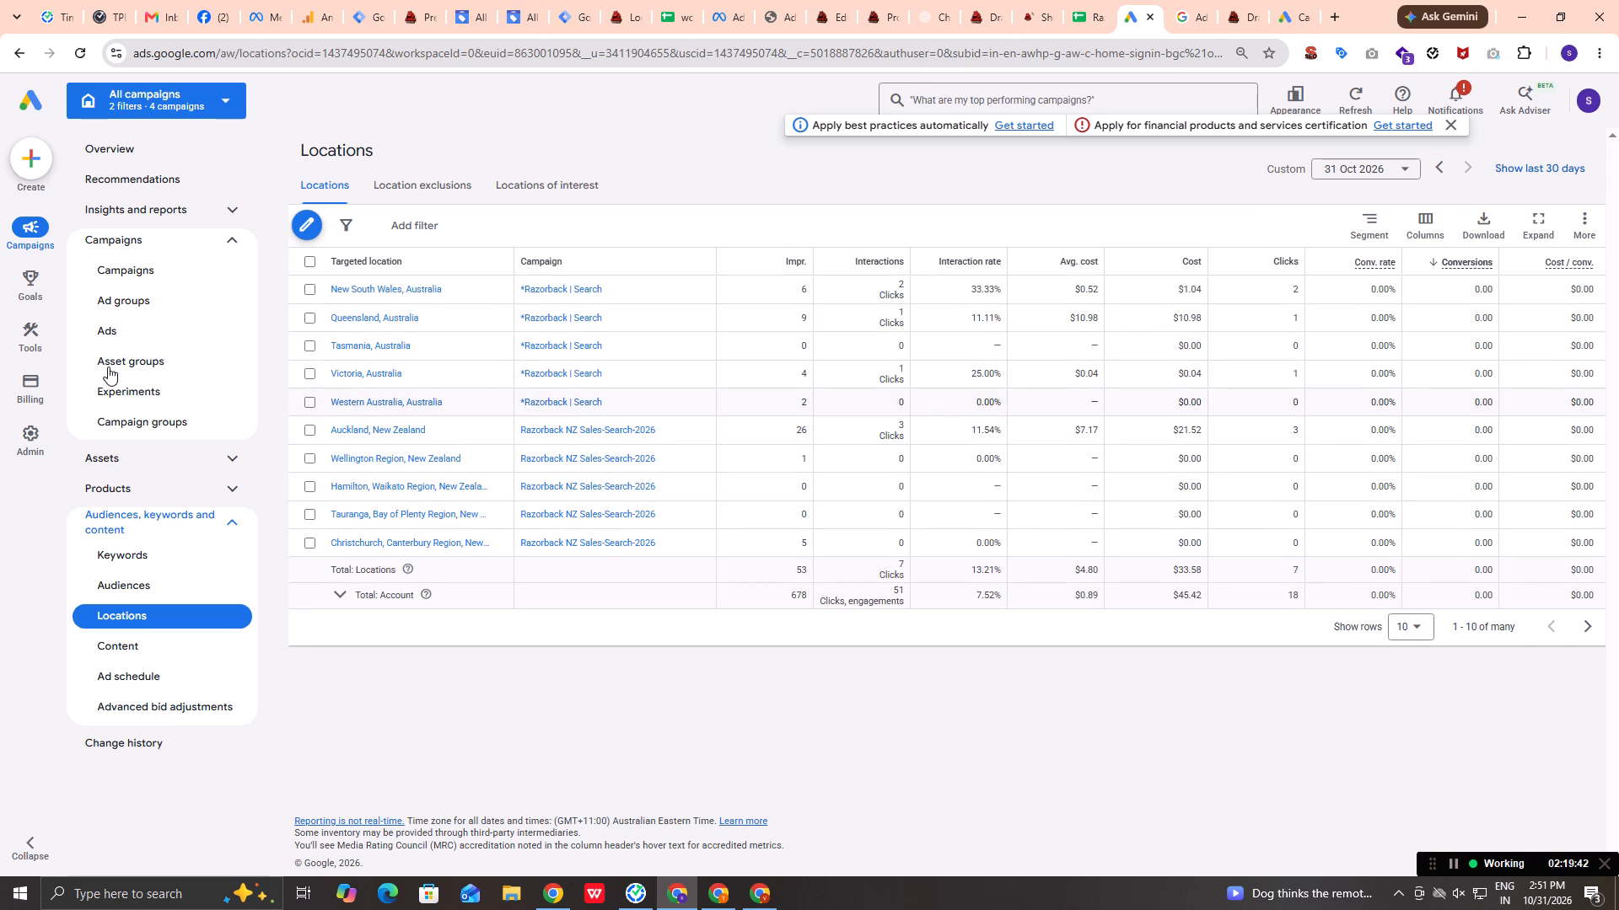
pyautogui.click(137, 261)
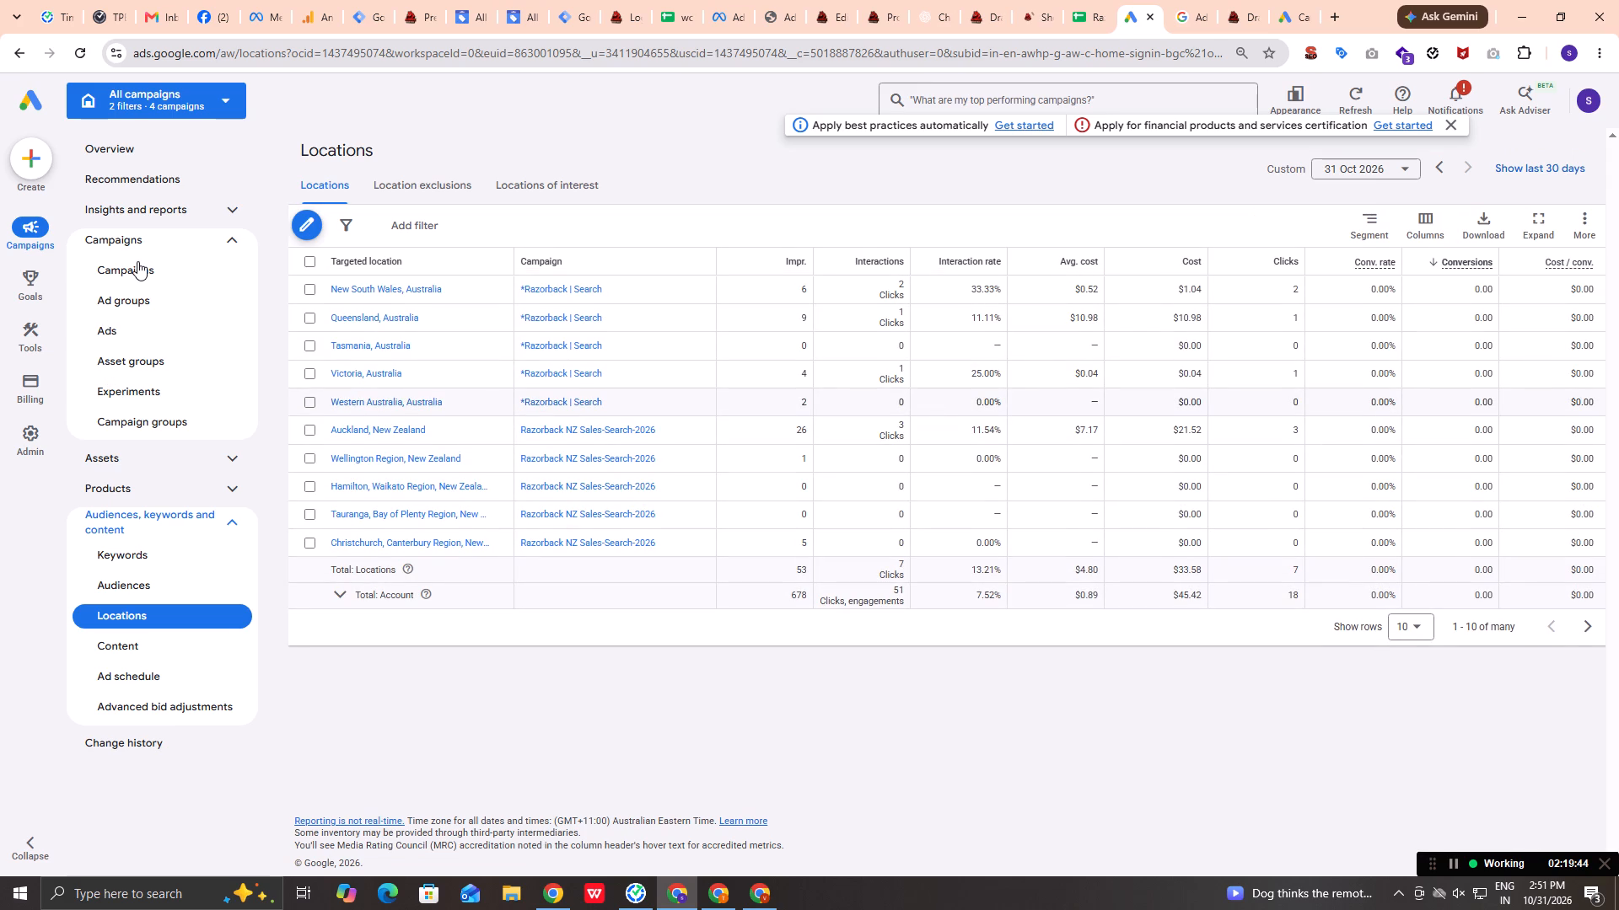
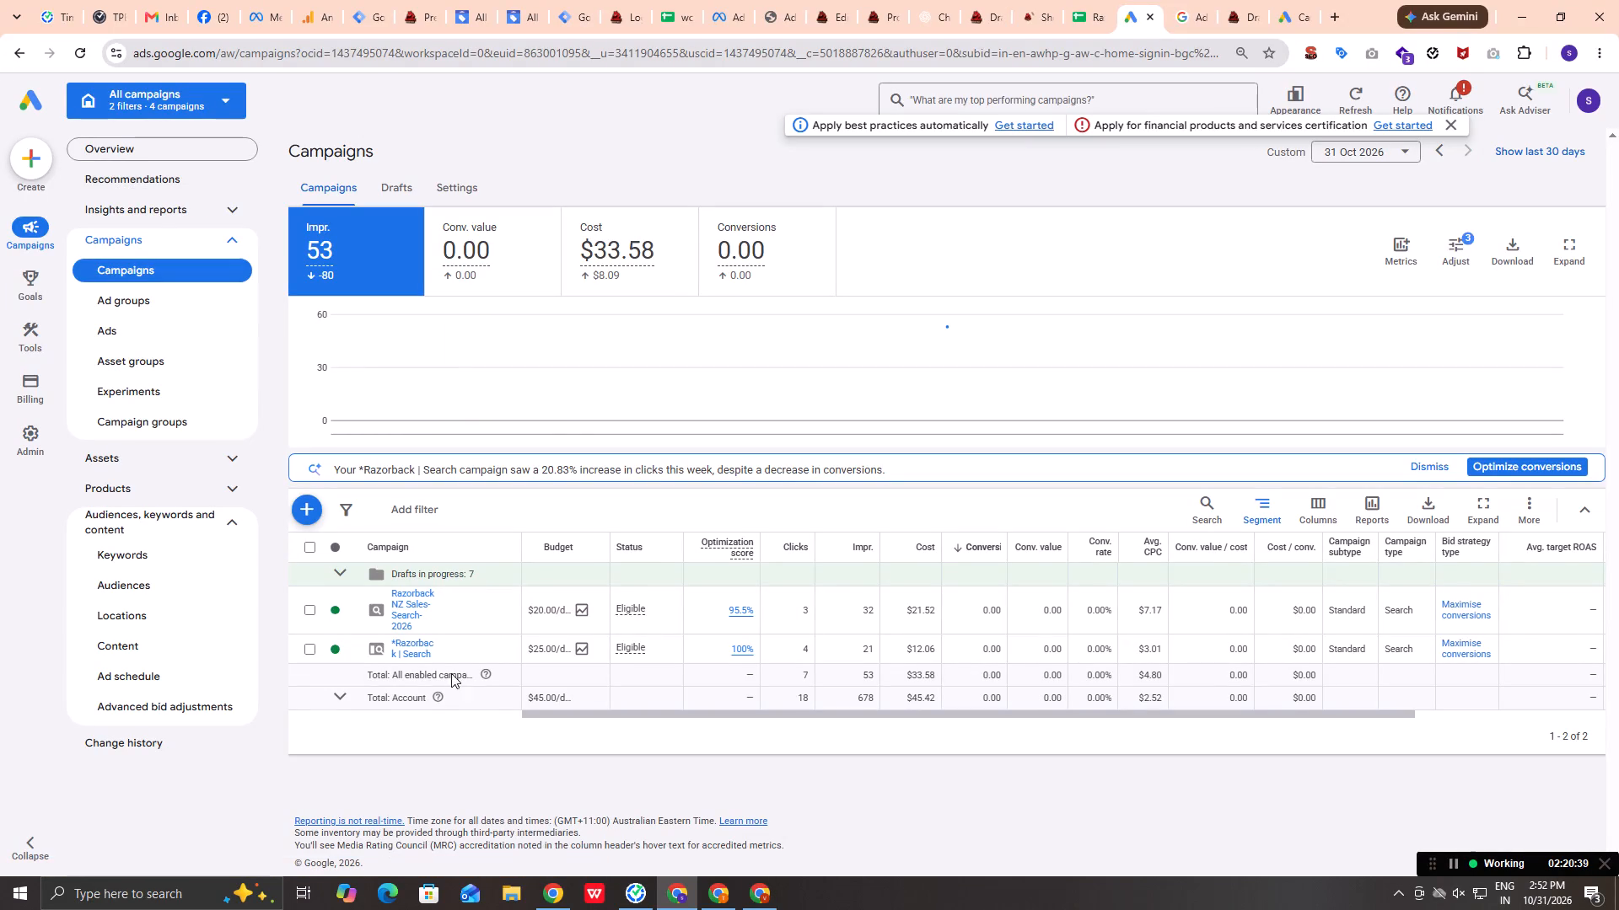
# Set the campaign status filter of the All campaigns view to All and apply the view.
pyautogui.click(421, 511)
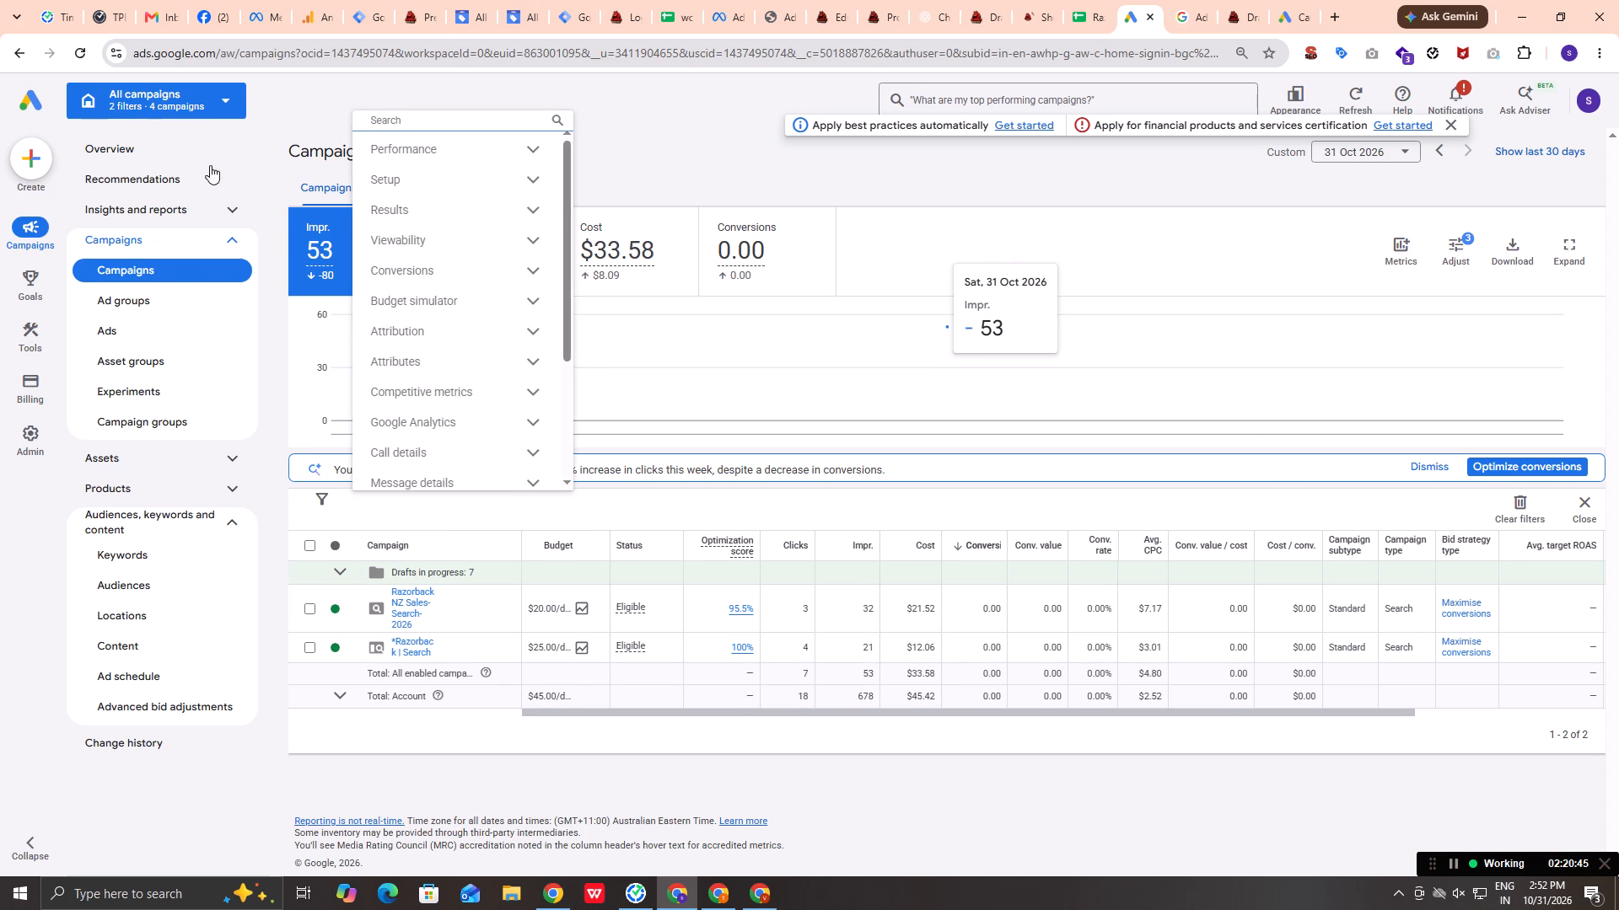
pyautogui.click(232, 522)
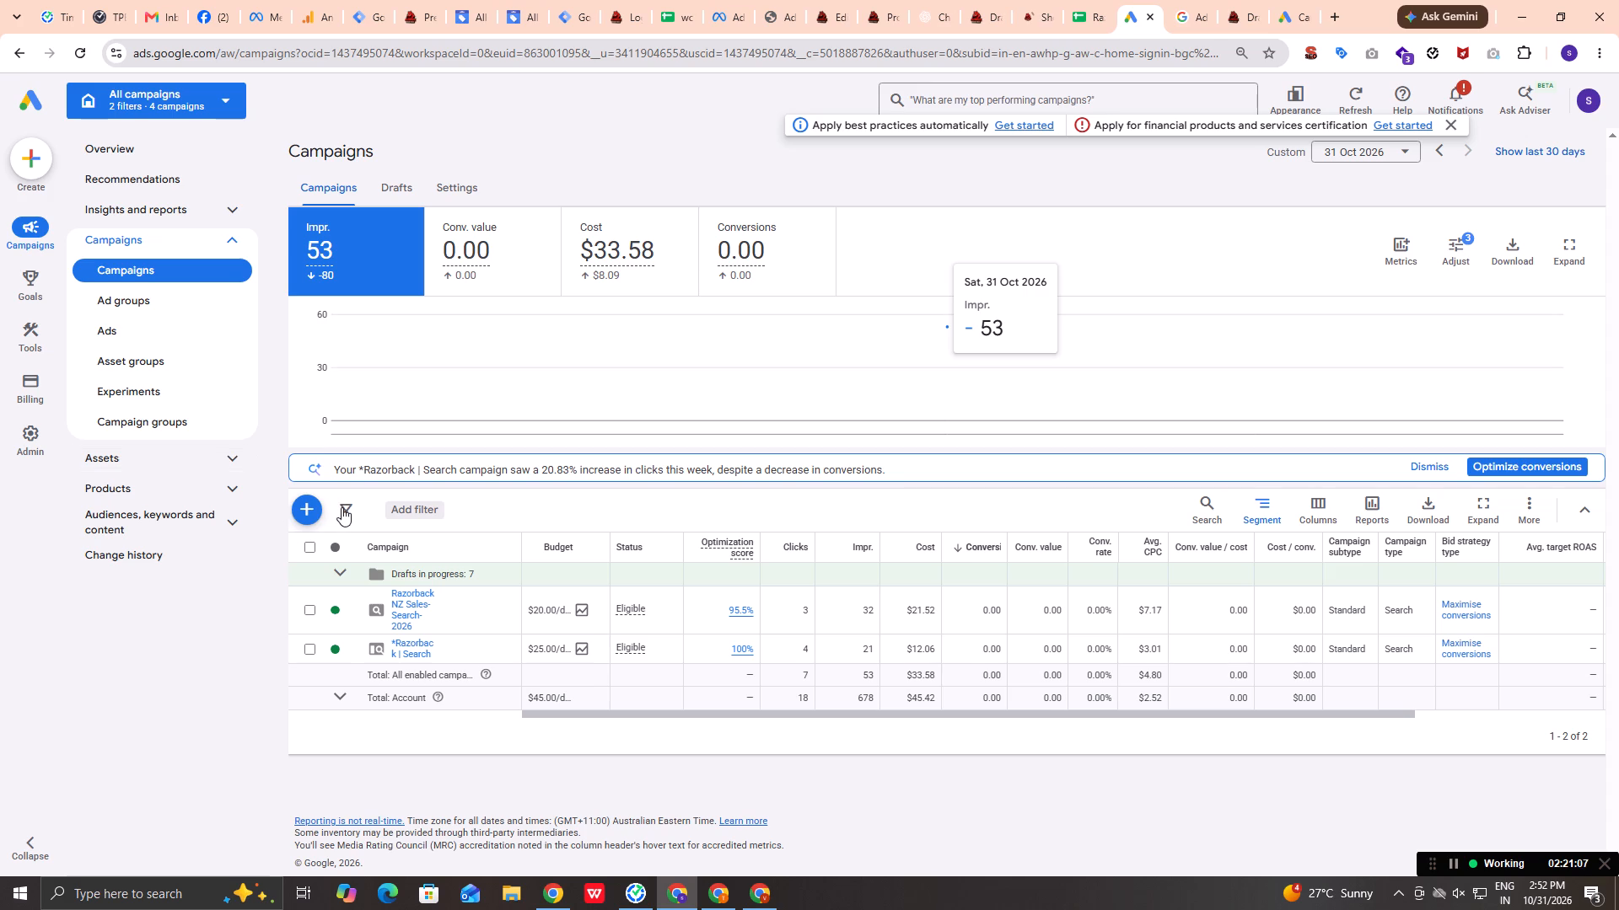
pyautogui.click(228, 99)
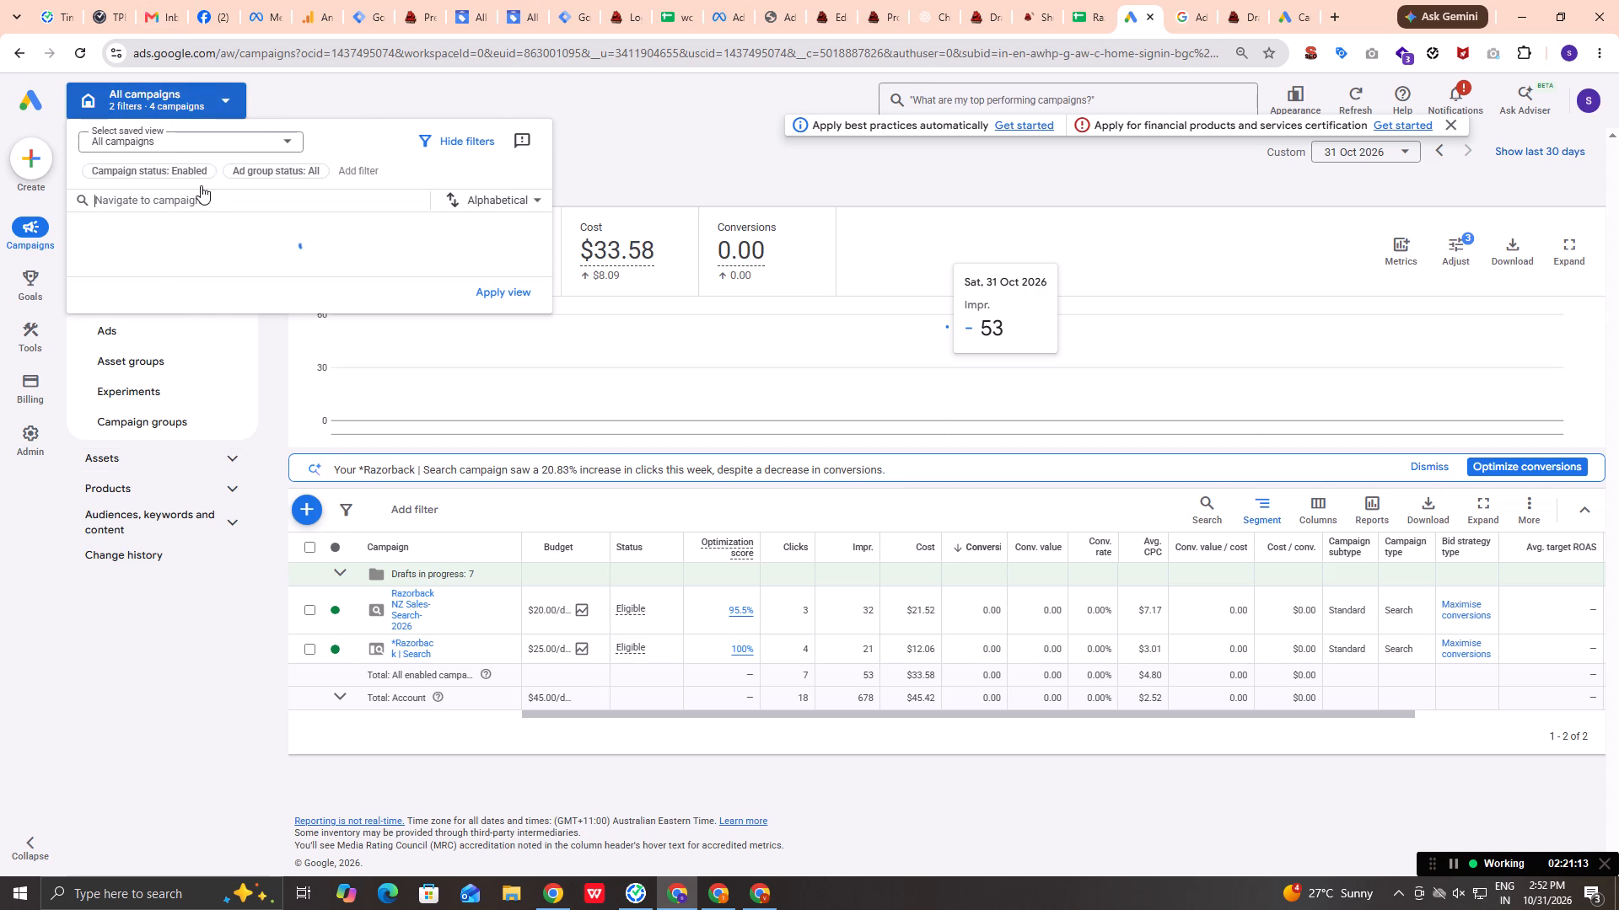
pyautogui.click(175, 172)
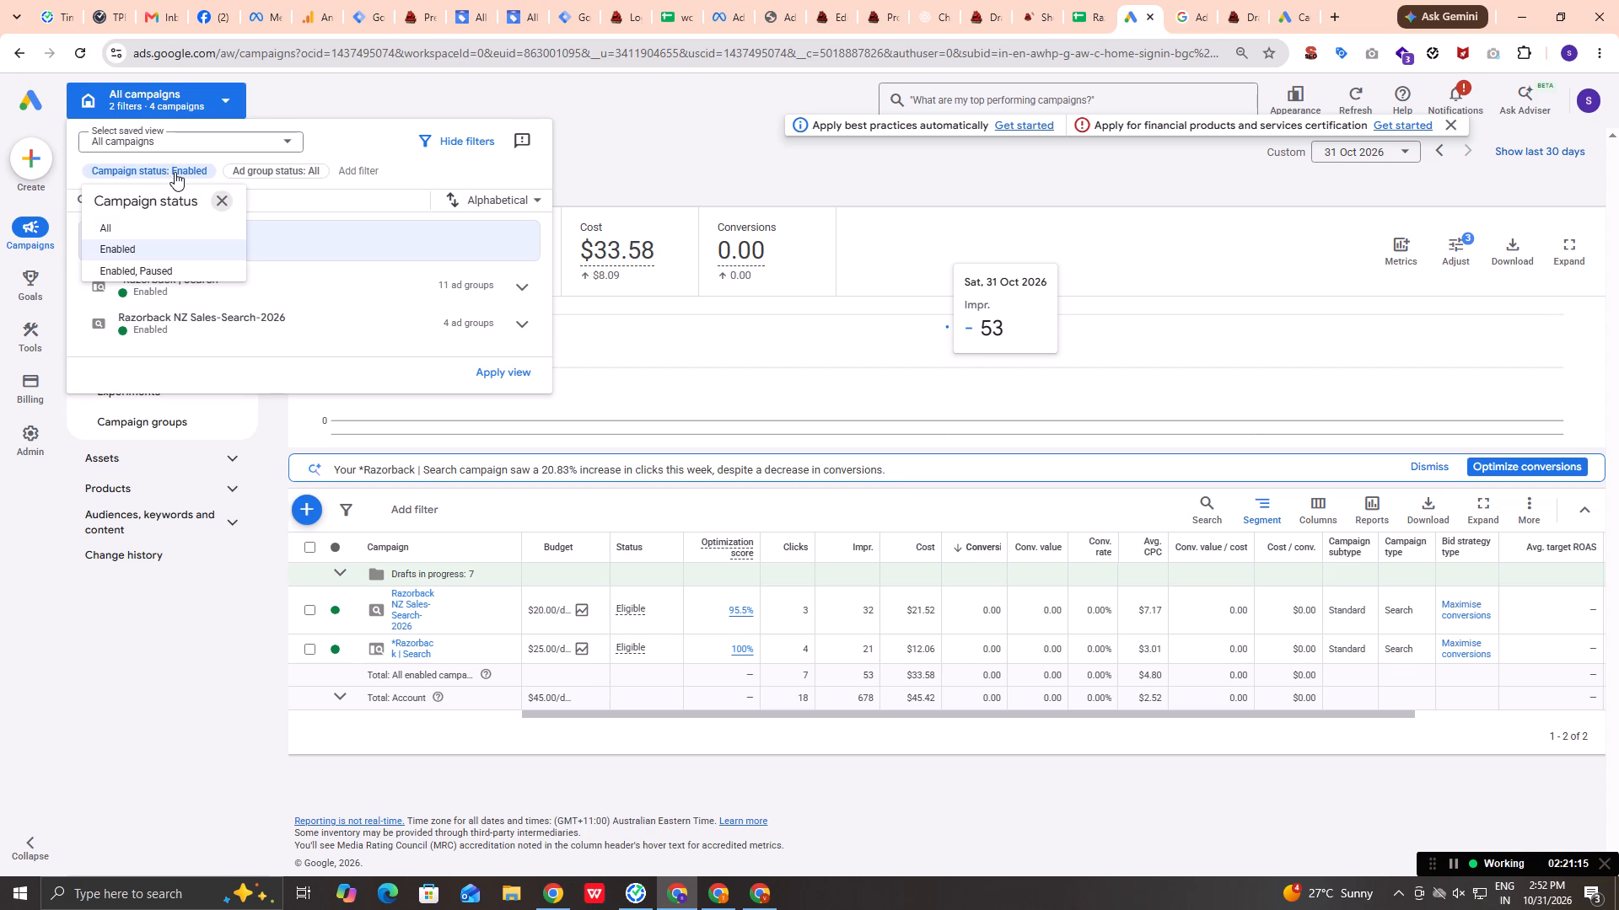
pyautogui.click(142, 234)
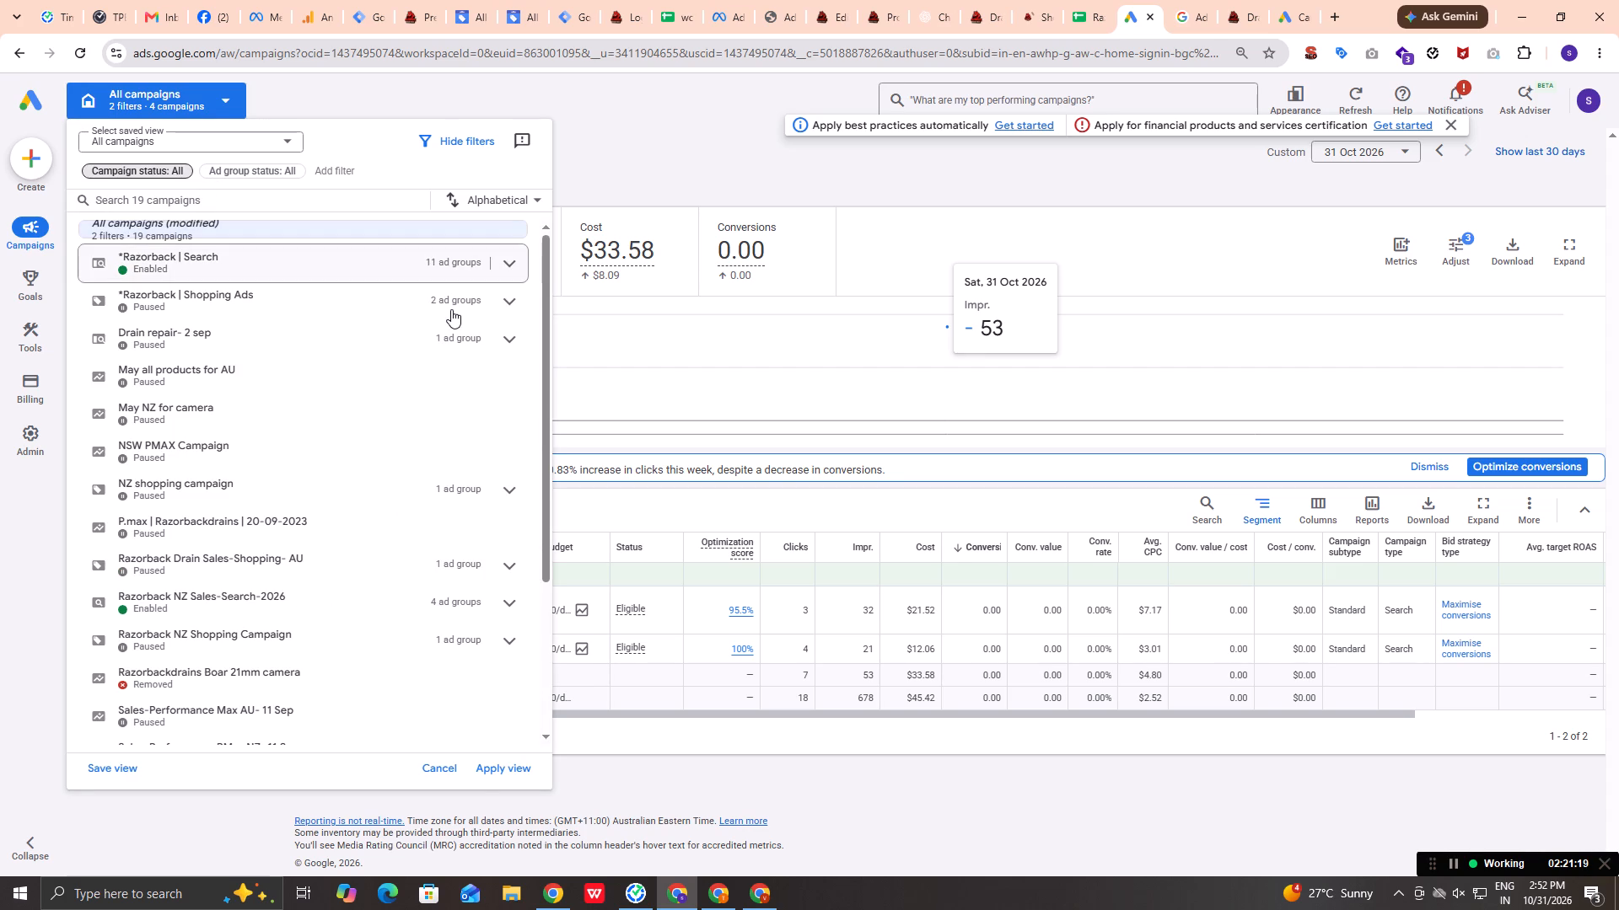
pyautogui.click(489, 768)
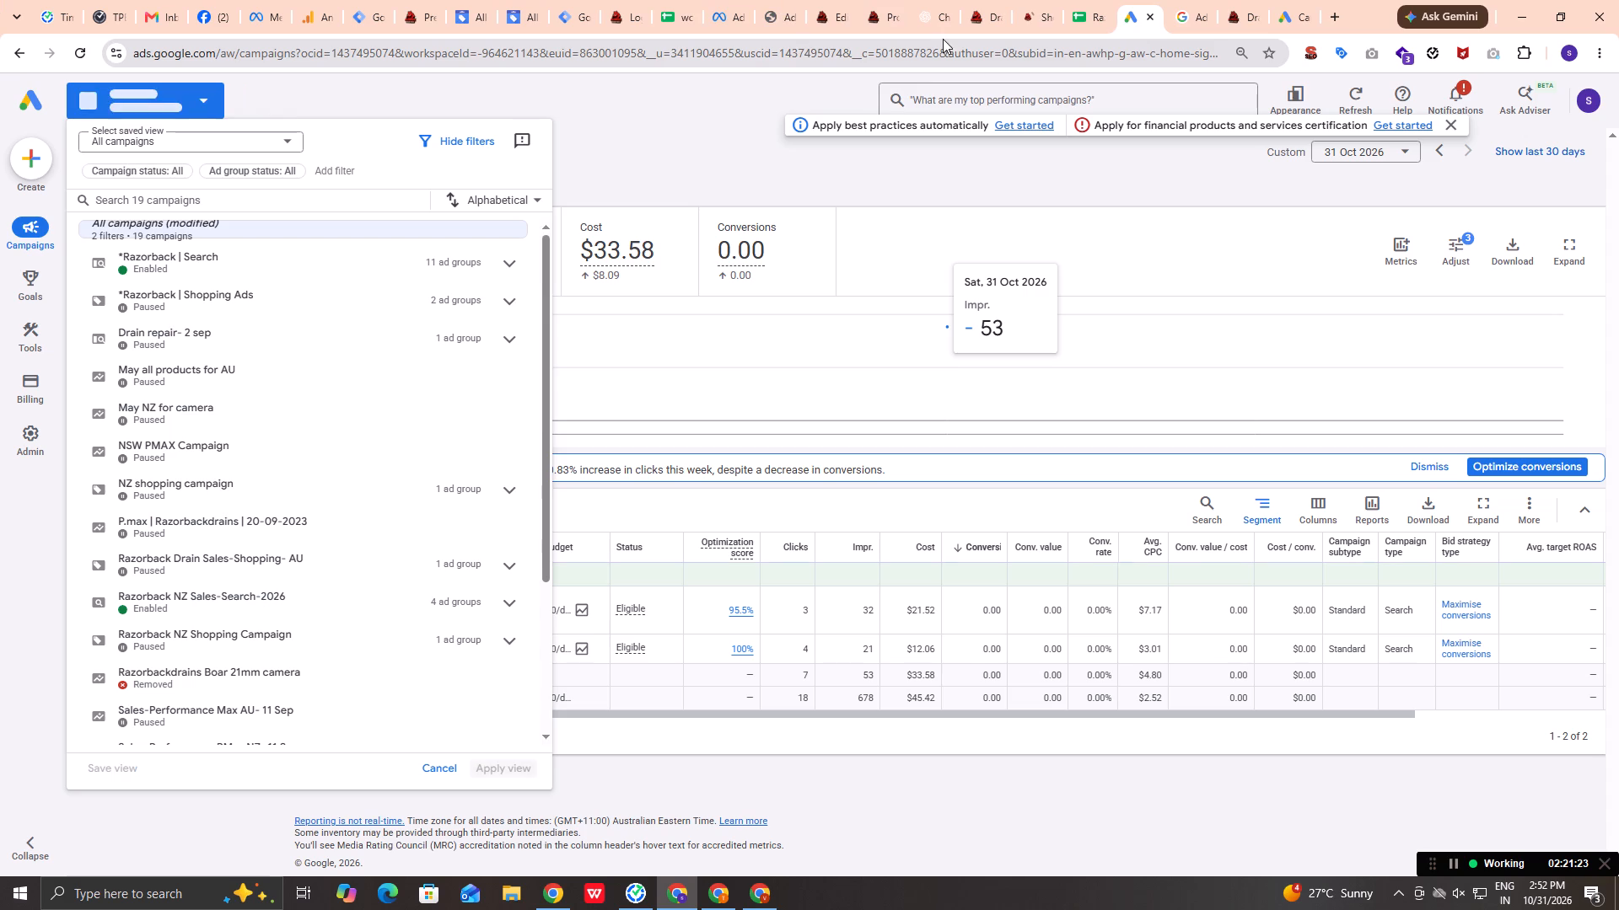
# Apply a custom date range of 24 Oct 2026 to 31 Oct 2026 to the campaign data.
pyautogui.click(1360, 157)
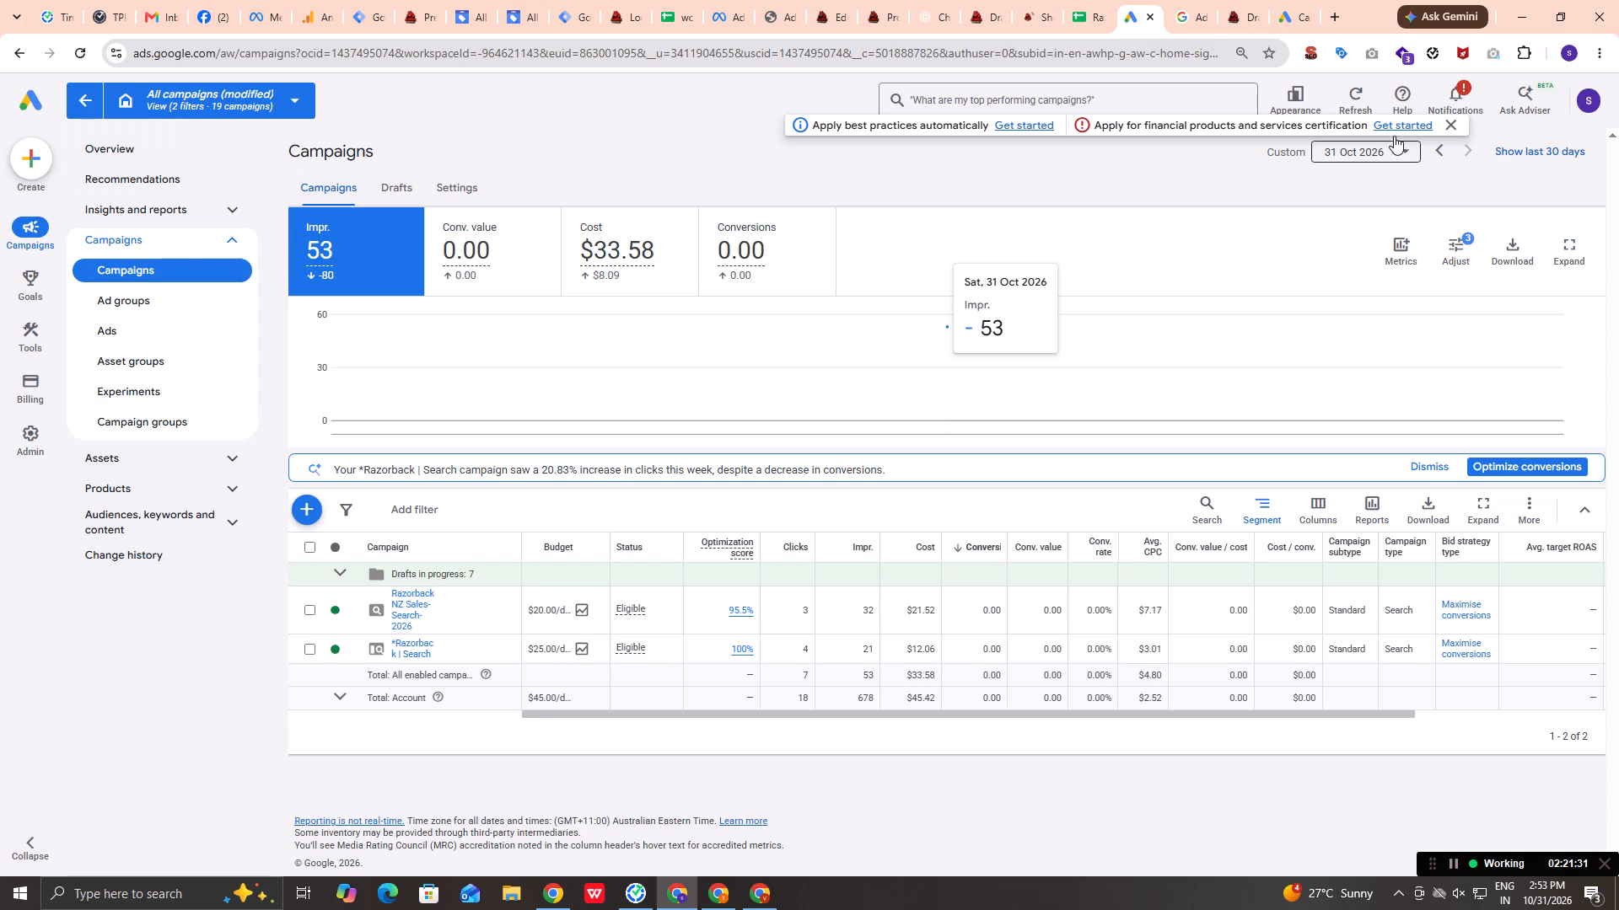
pyautogui.click(1399, 147)
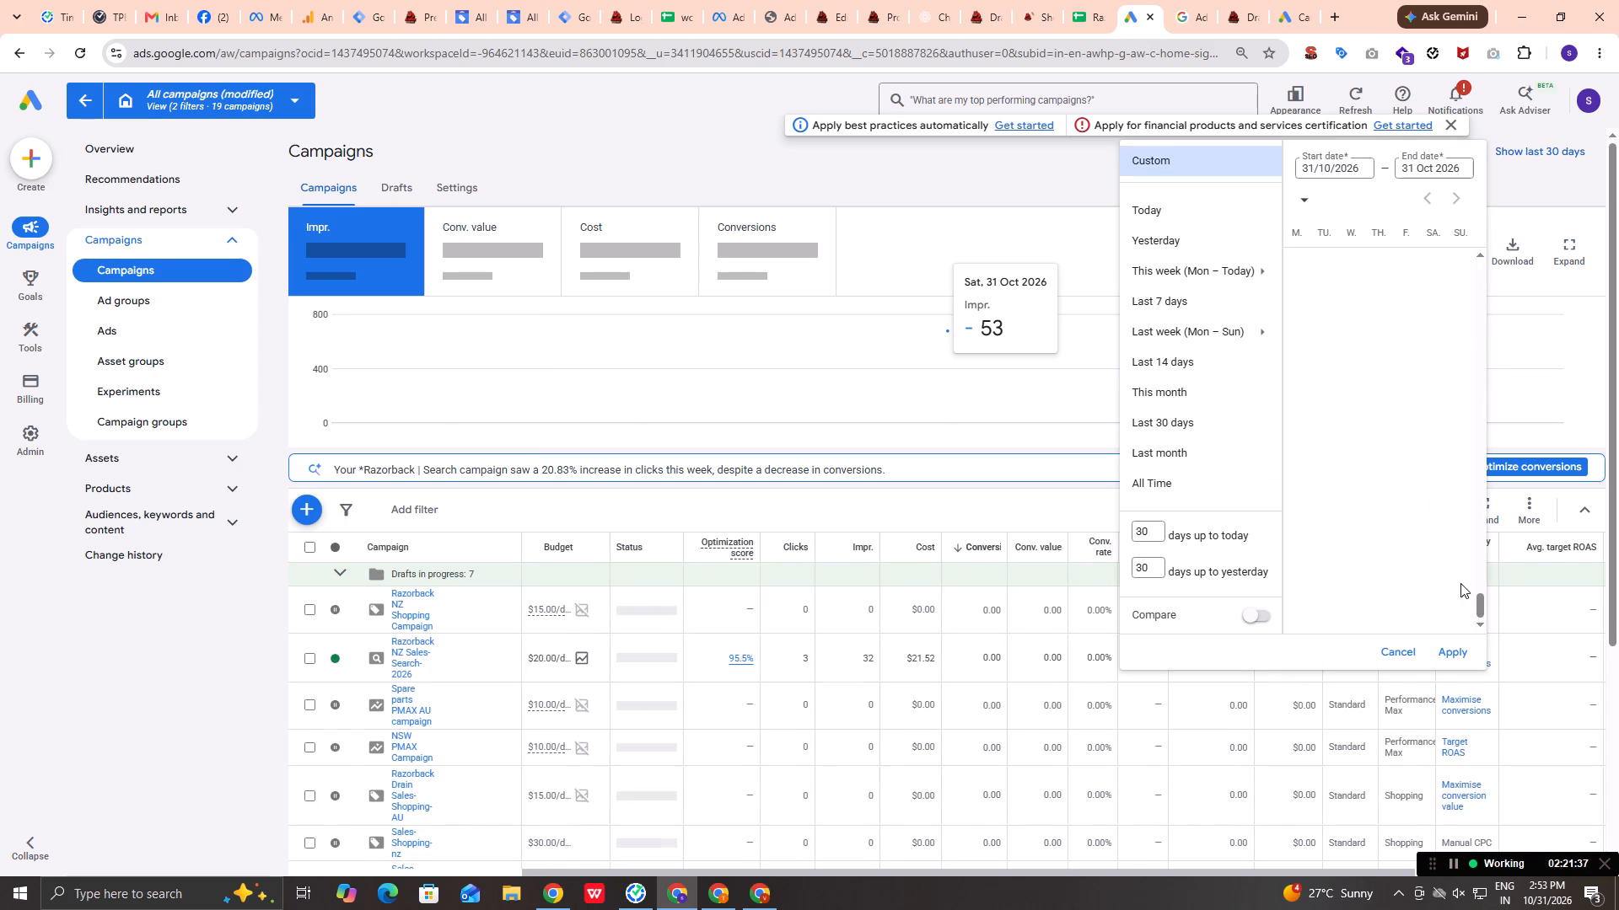
pyautogui.scroll(-1, 1442, 624)
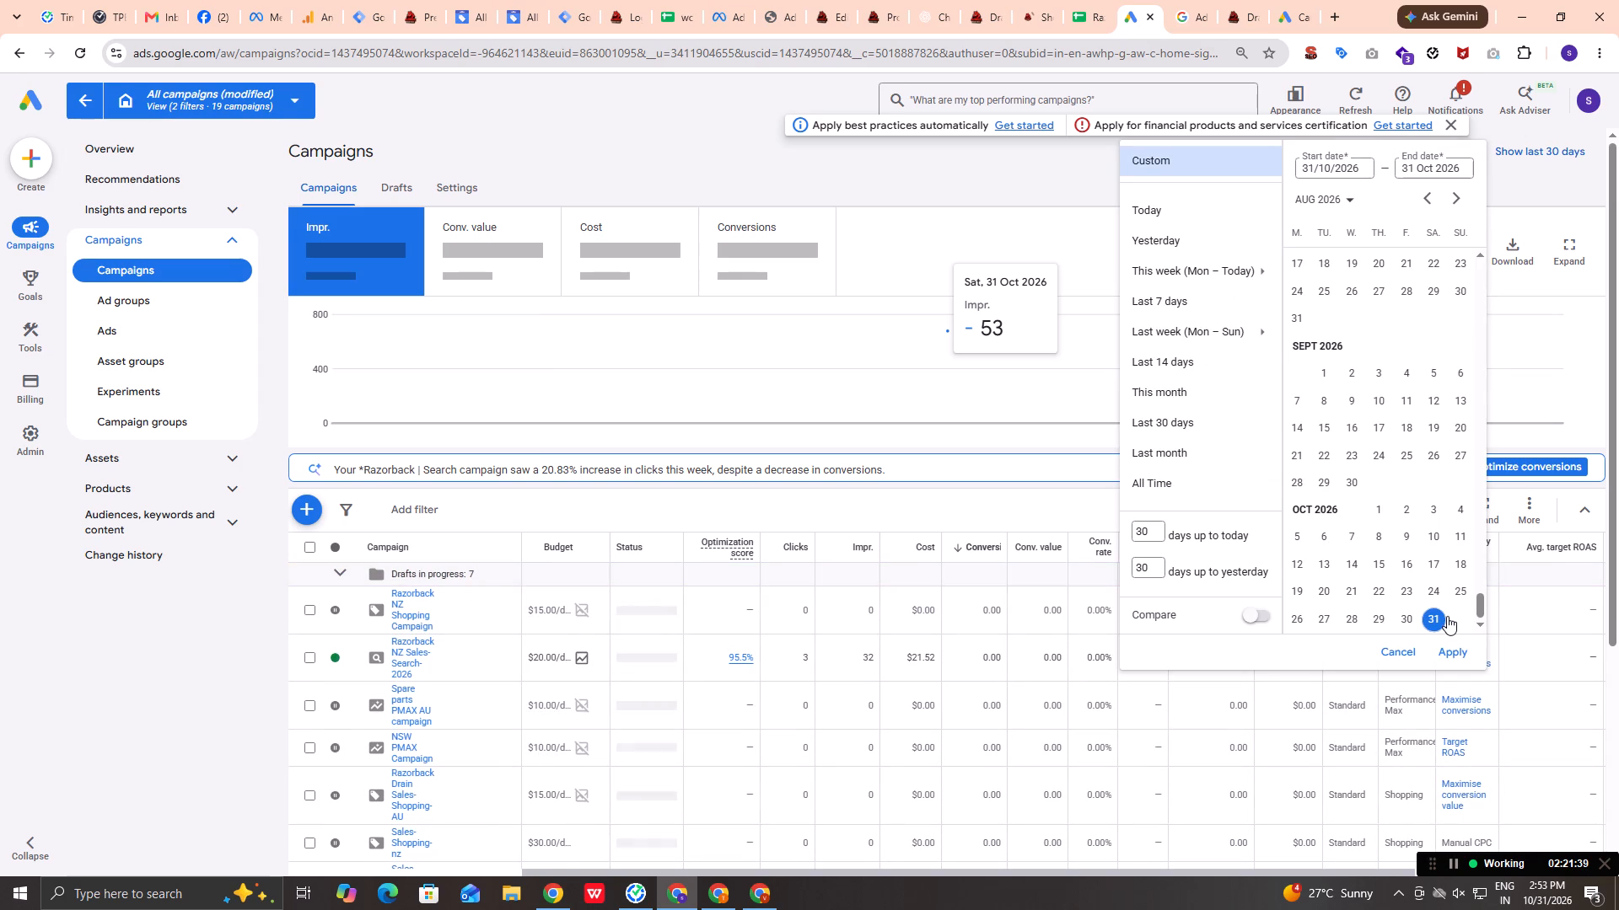
pyautogui.click(1430, 593)
pyautogui.click(1432, 615)
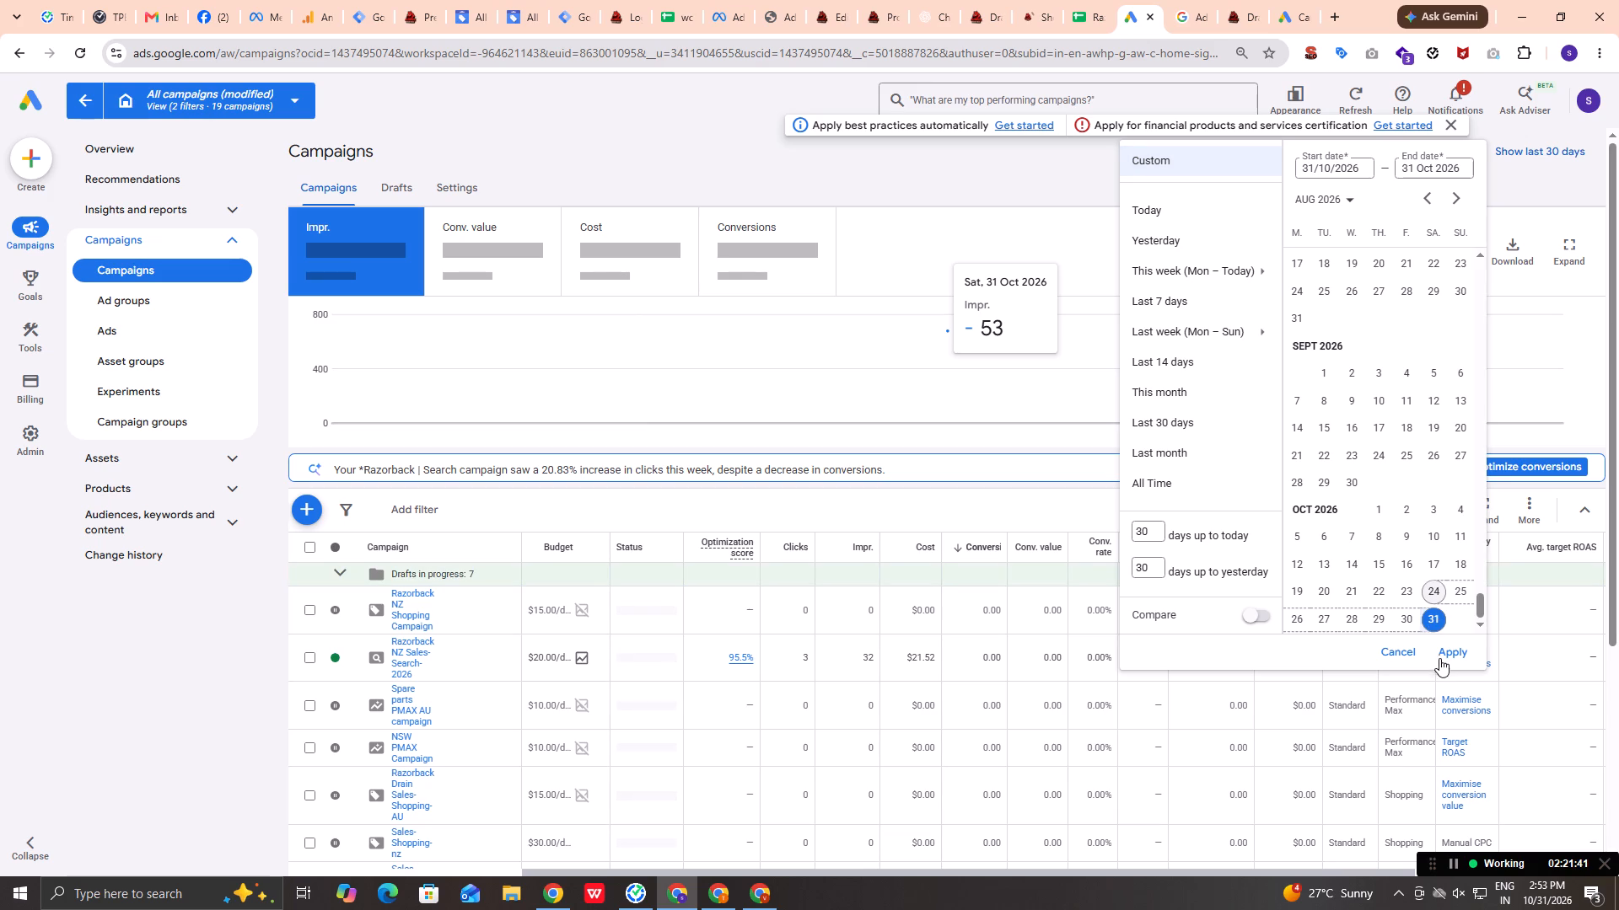
pyautogui.click(1454, 650)
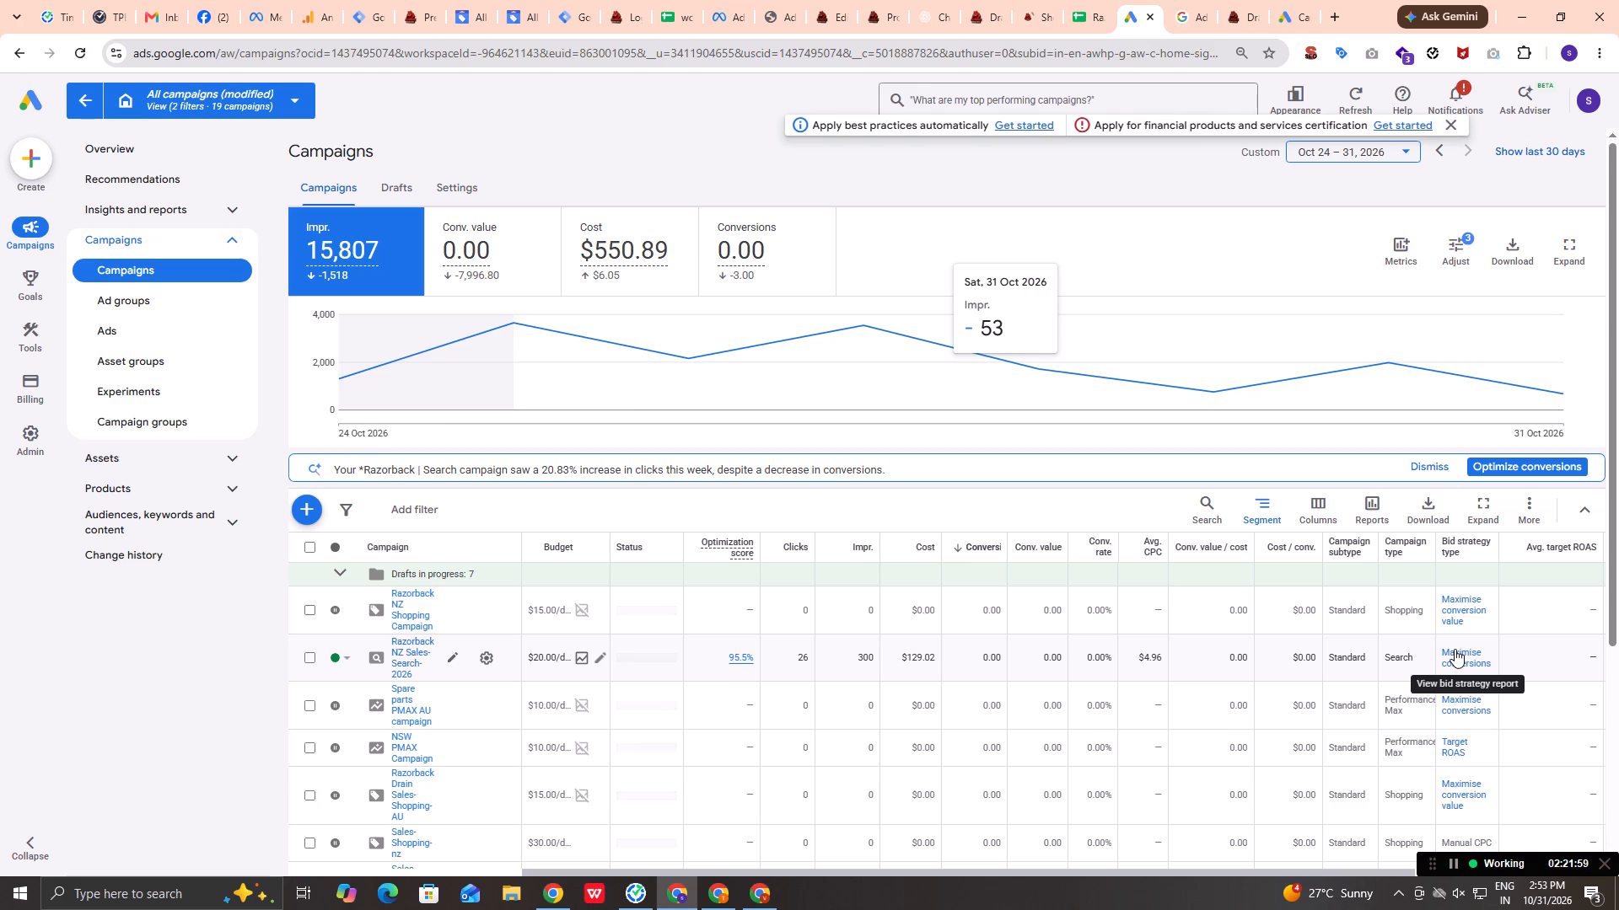
# Download the campaign table as an Excel .csv report, agreeing to continue with some columns dropped.
pyautogui.scroll(-1, 1355, 739)
pyautogui.scroll(1, 1355, 739)
pyautogui.scroll(-5, 1355, 739)
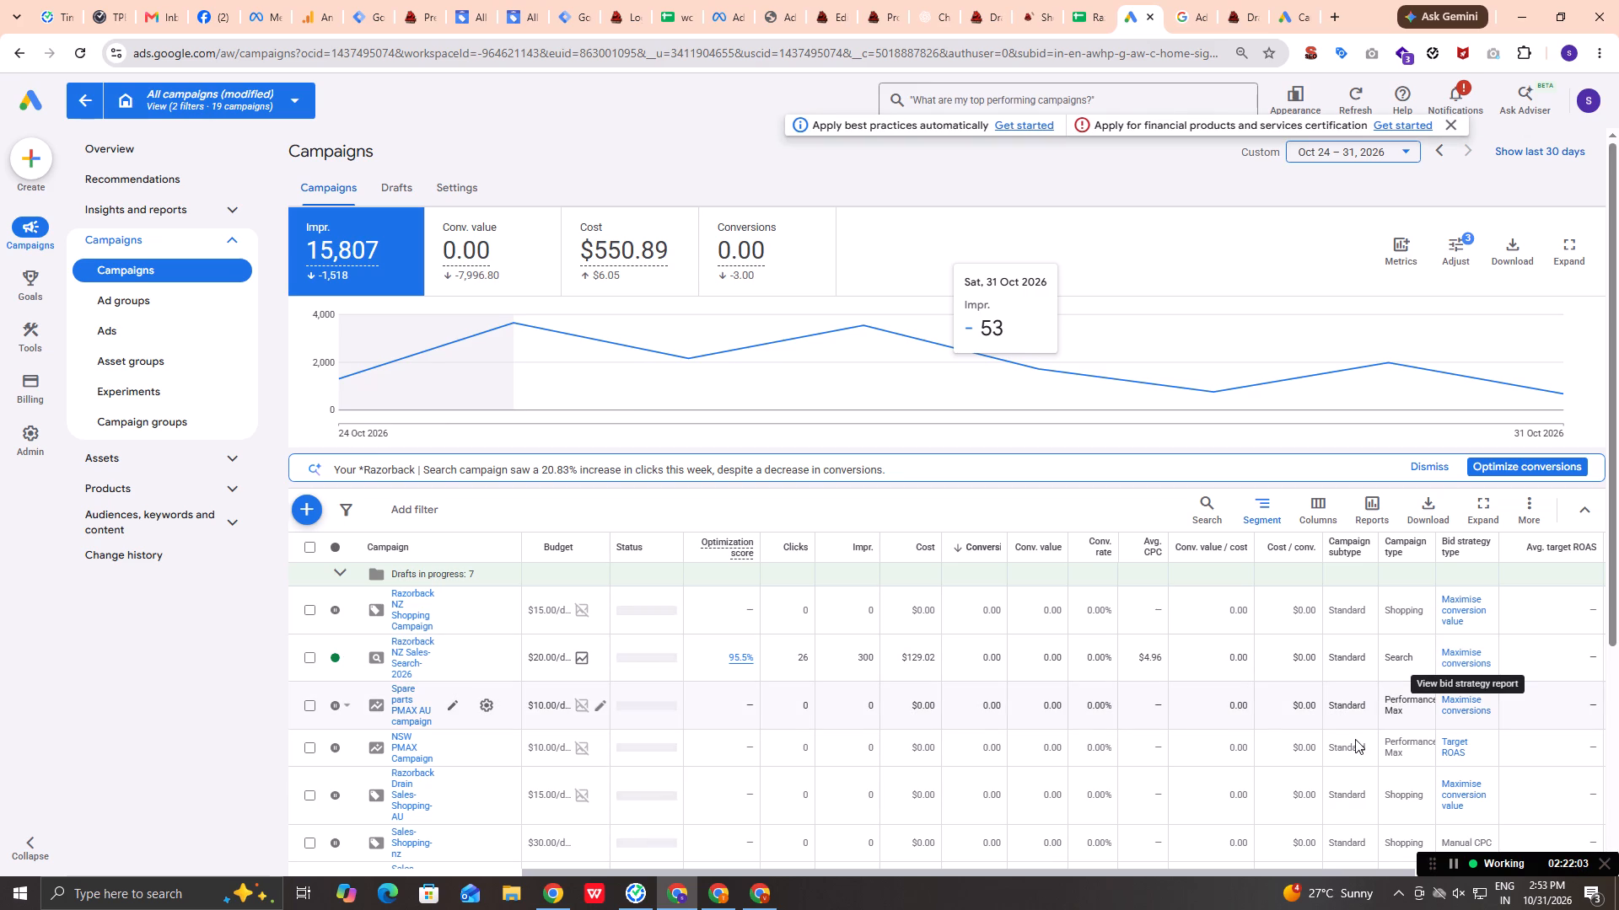
pyautogui.scroll(-7, 1355, 739)
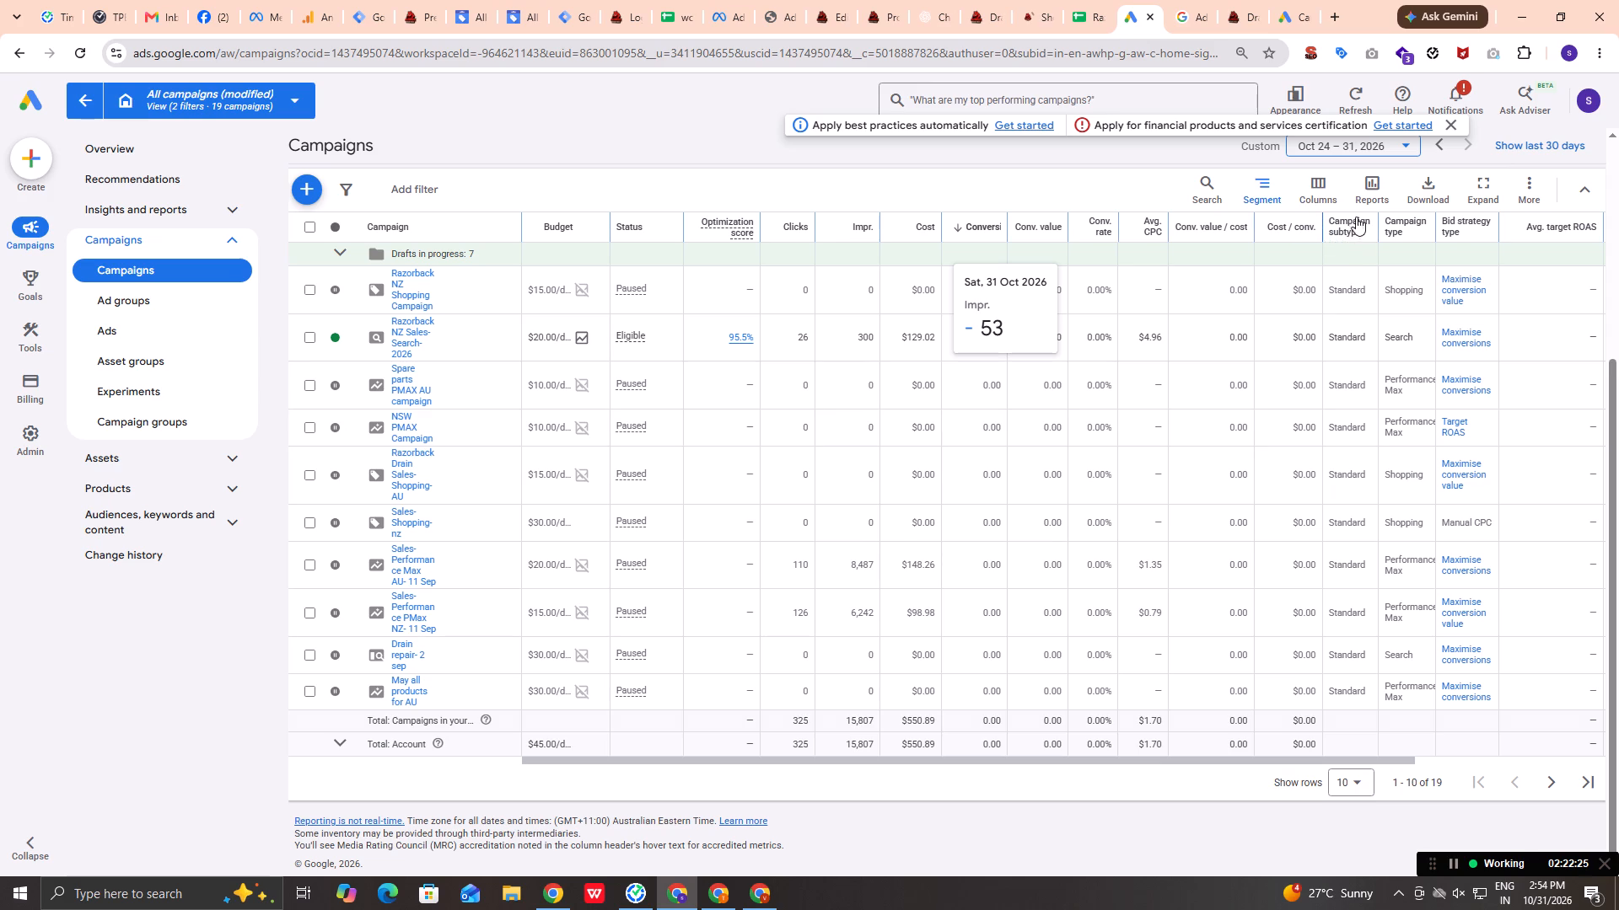
pyautogui.click(1429, 194)
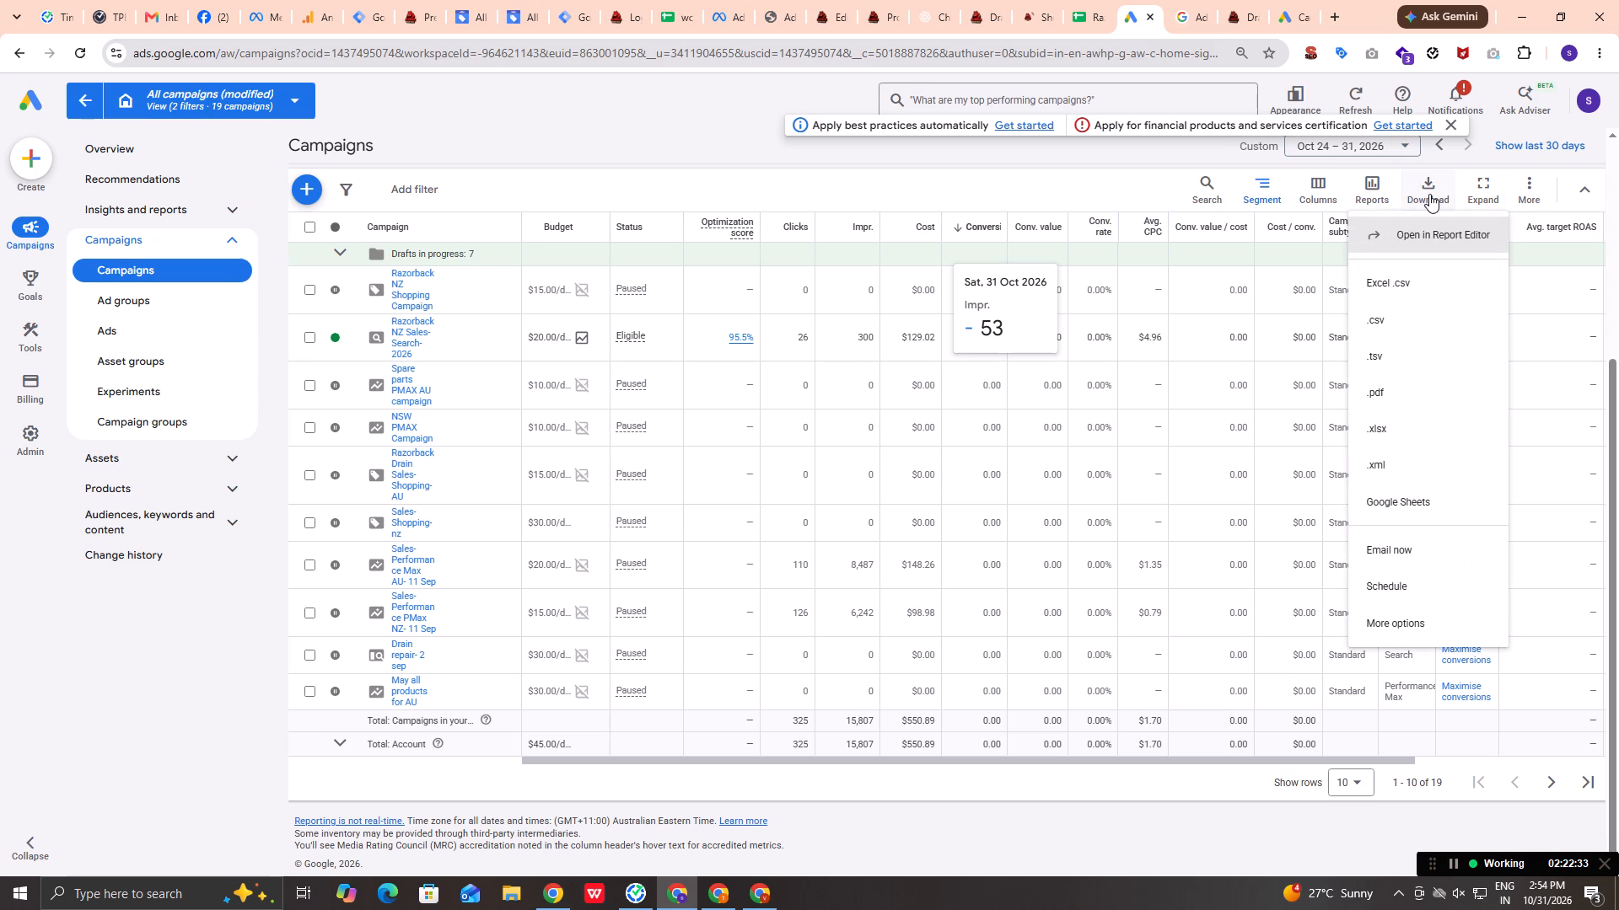
pyautogui.click(1393, 281)
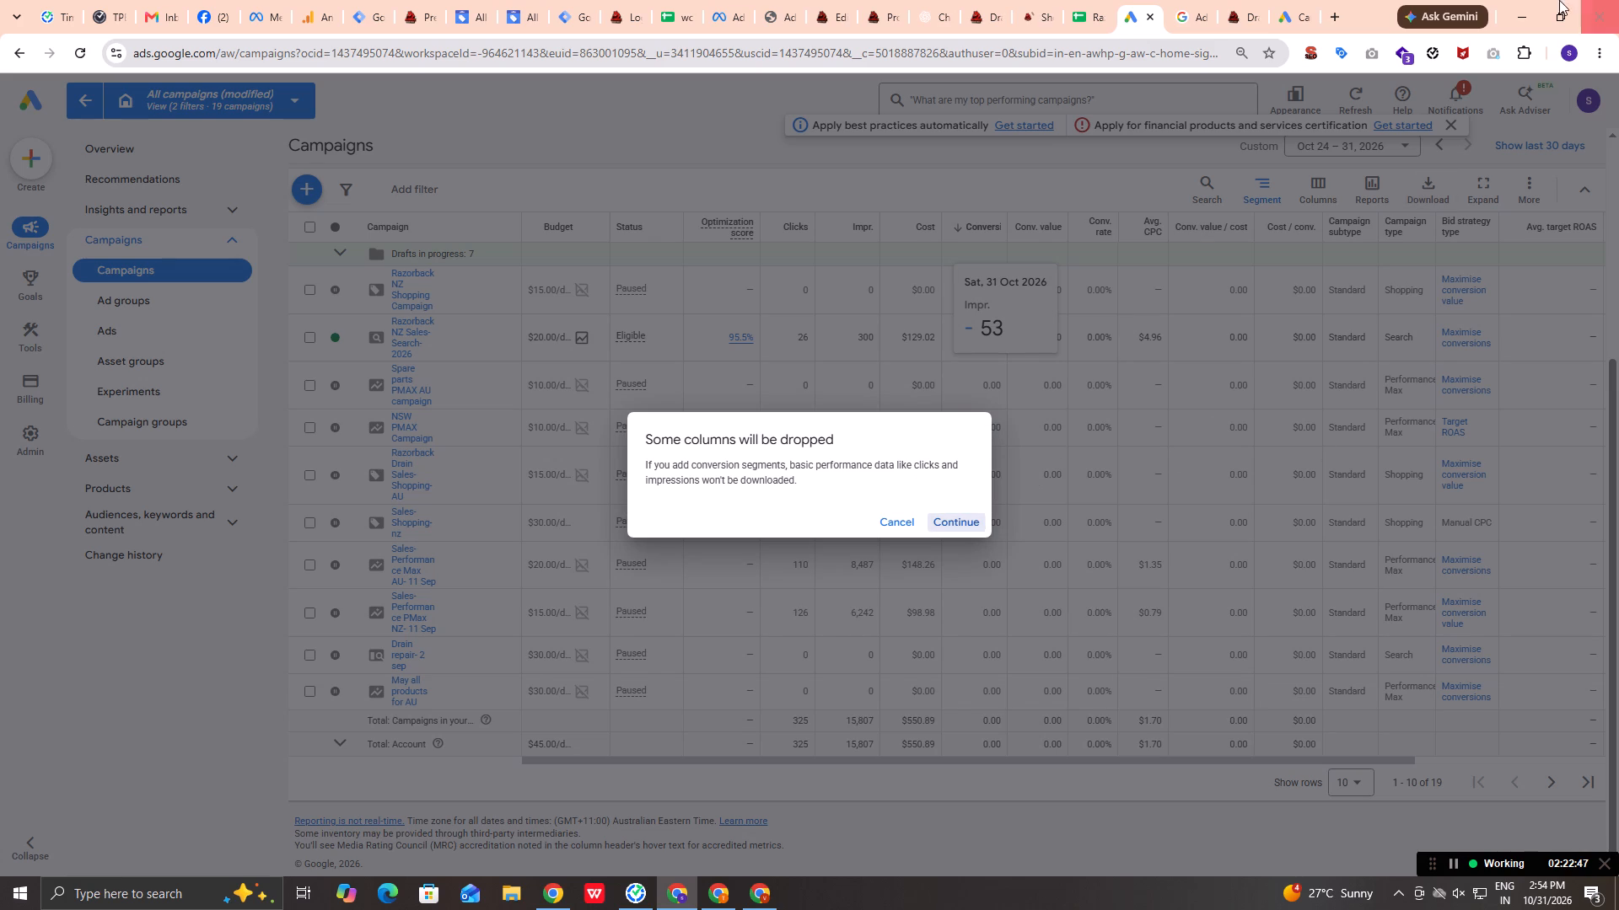
pyautogui.click(965, 521)
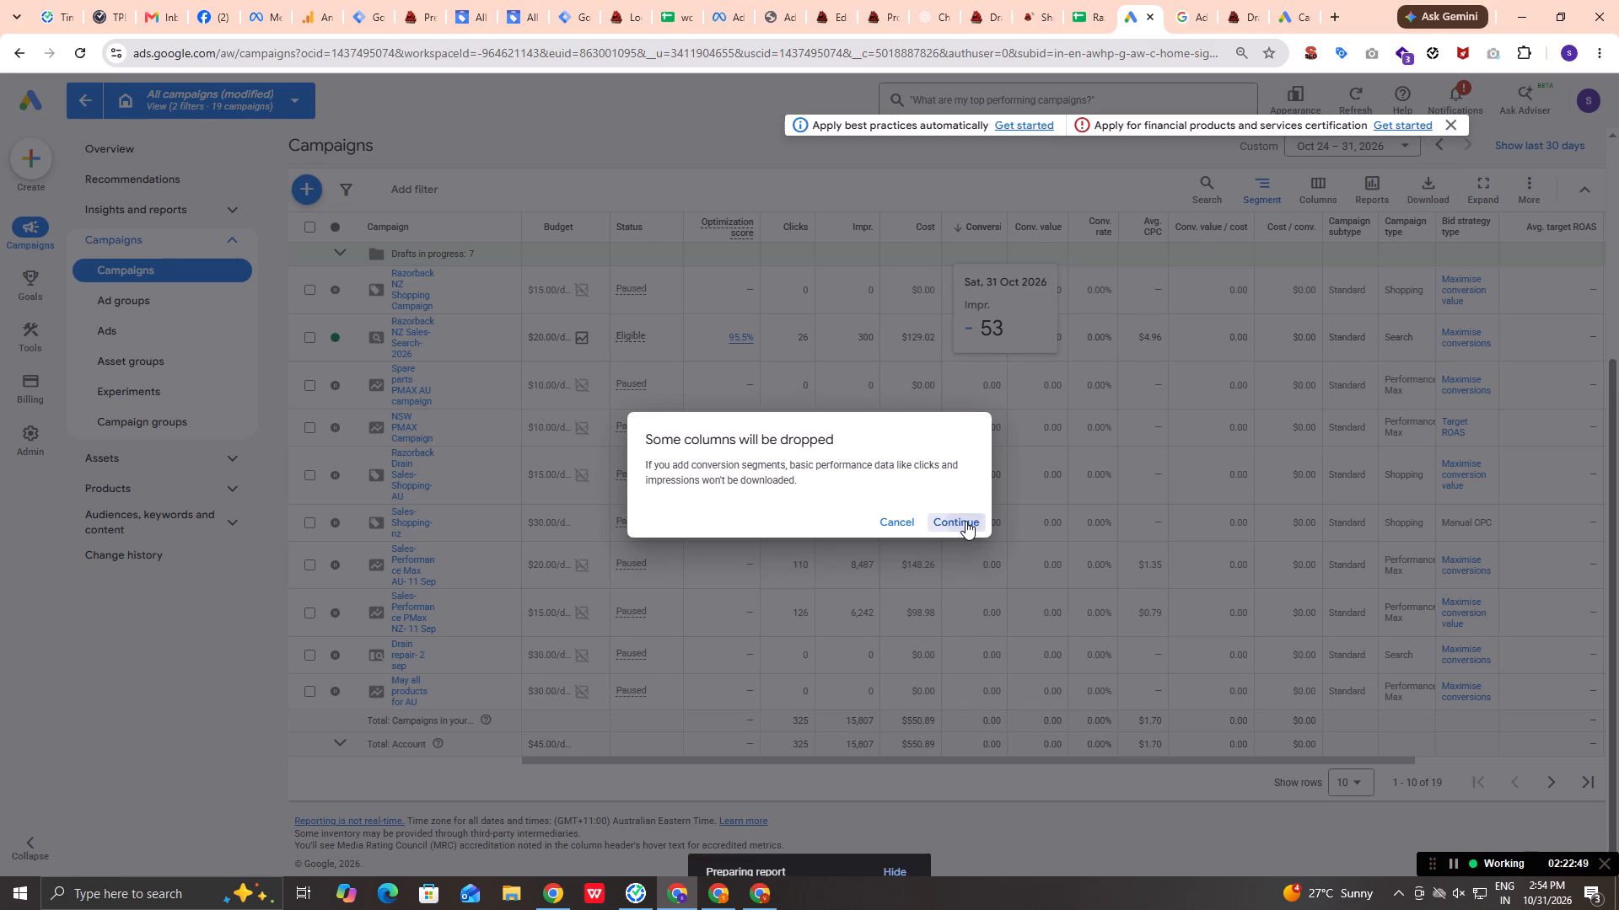
pyautogui.scroll(2, 965, 521)
pyautogui.scroll(-1, 965, 521)
pyautogui.scroll(3, 965, 521)
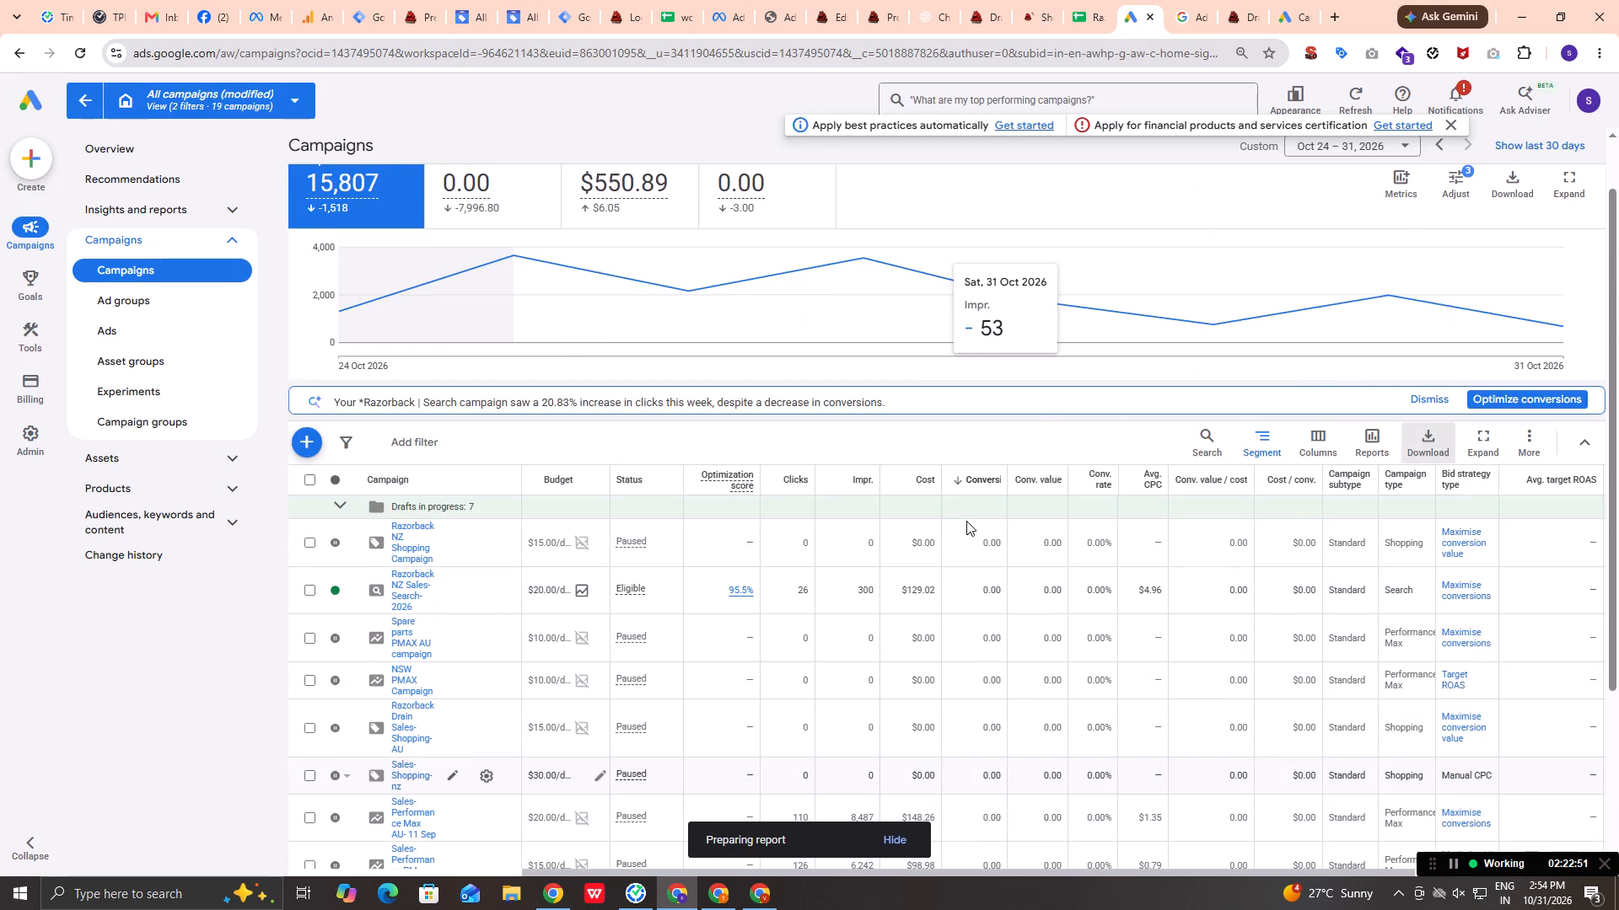
pyautogui.scroll(2, 966, 521)
pyautogui.scroll(-2, 966, 524)
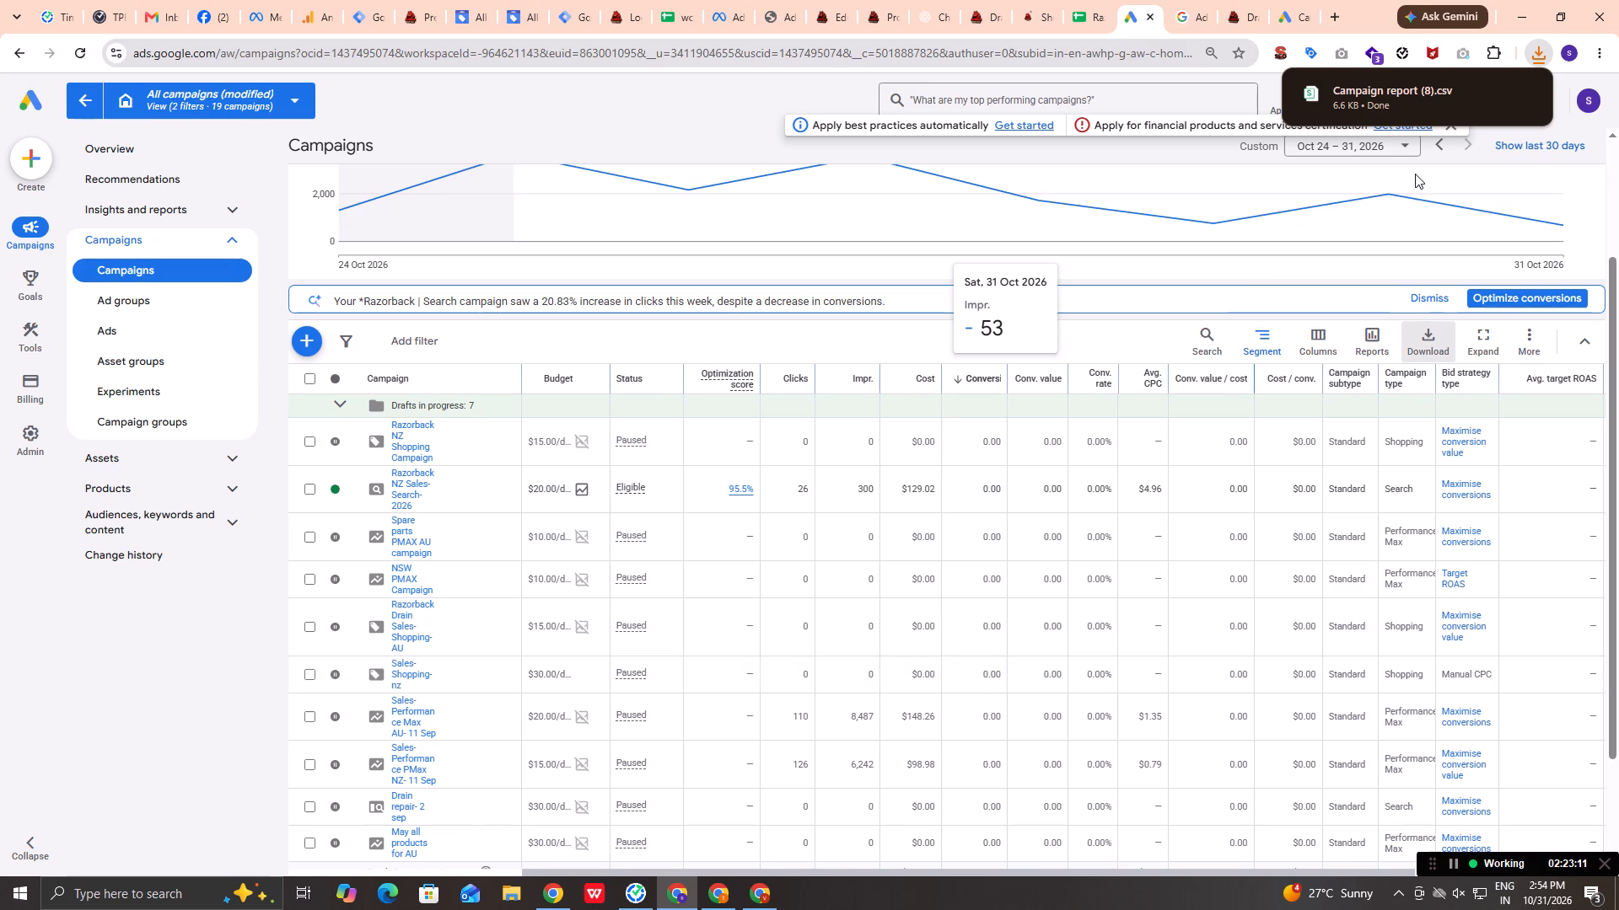
# Open the downloaded file Campaign report (8).csv from the recent downloads.
pyautogui.click(1457, 101)
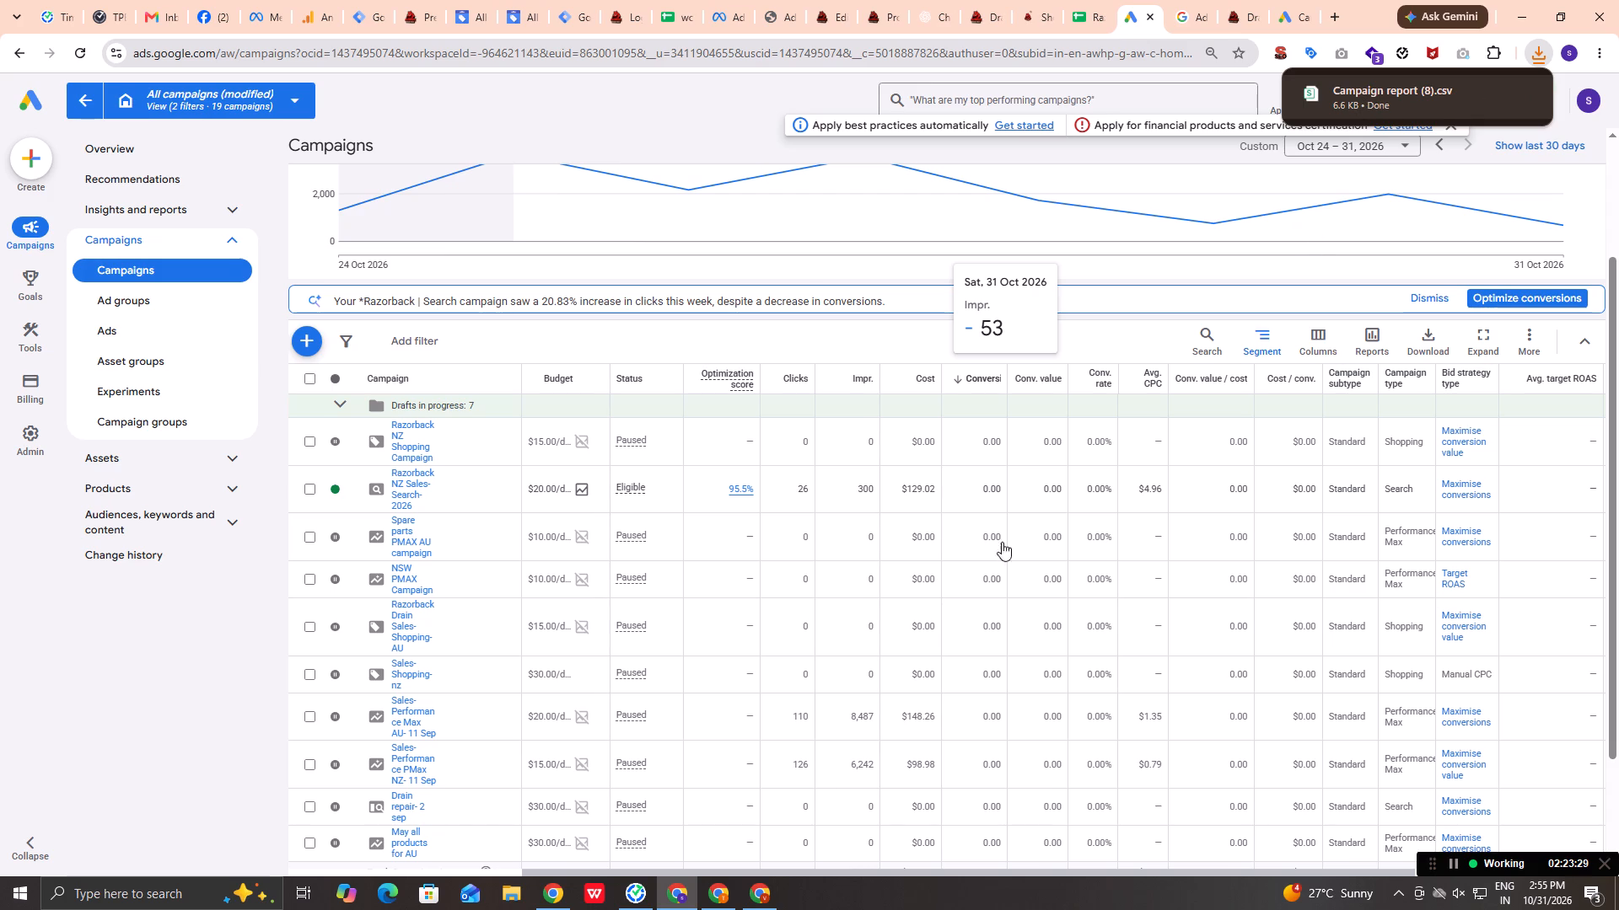
pyautogui.click(1401, 98)
pyautogui.click(1369, 126)
pyautogui.click(1368, 95)
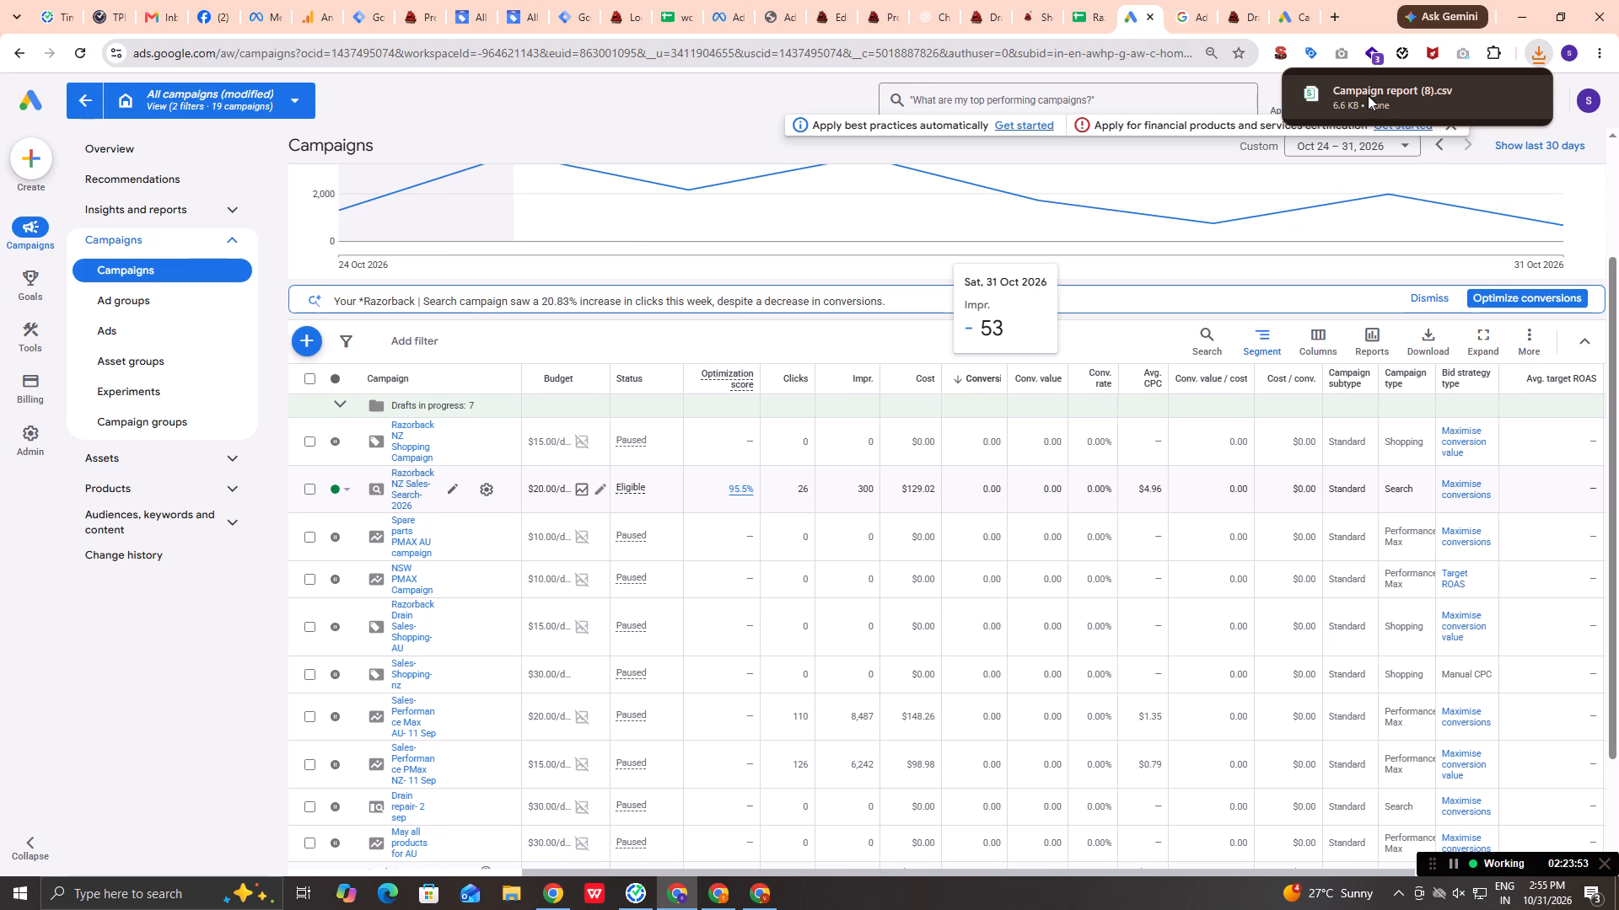
pyautogui.click(1536, 55)
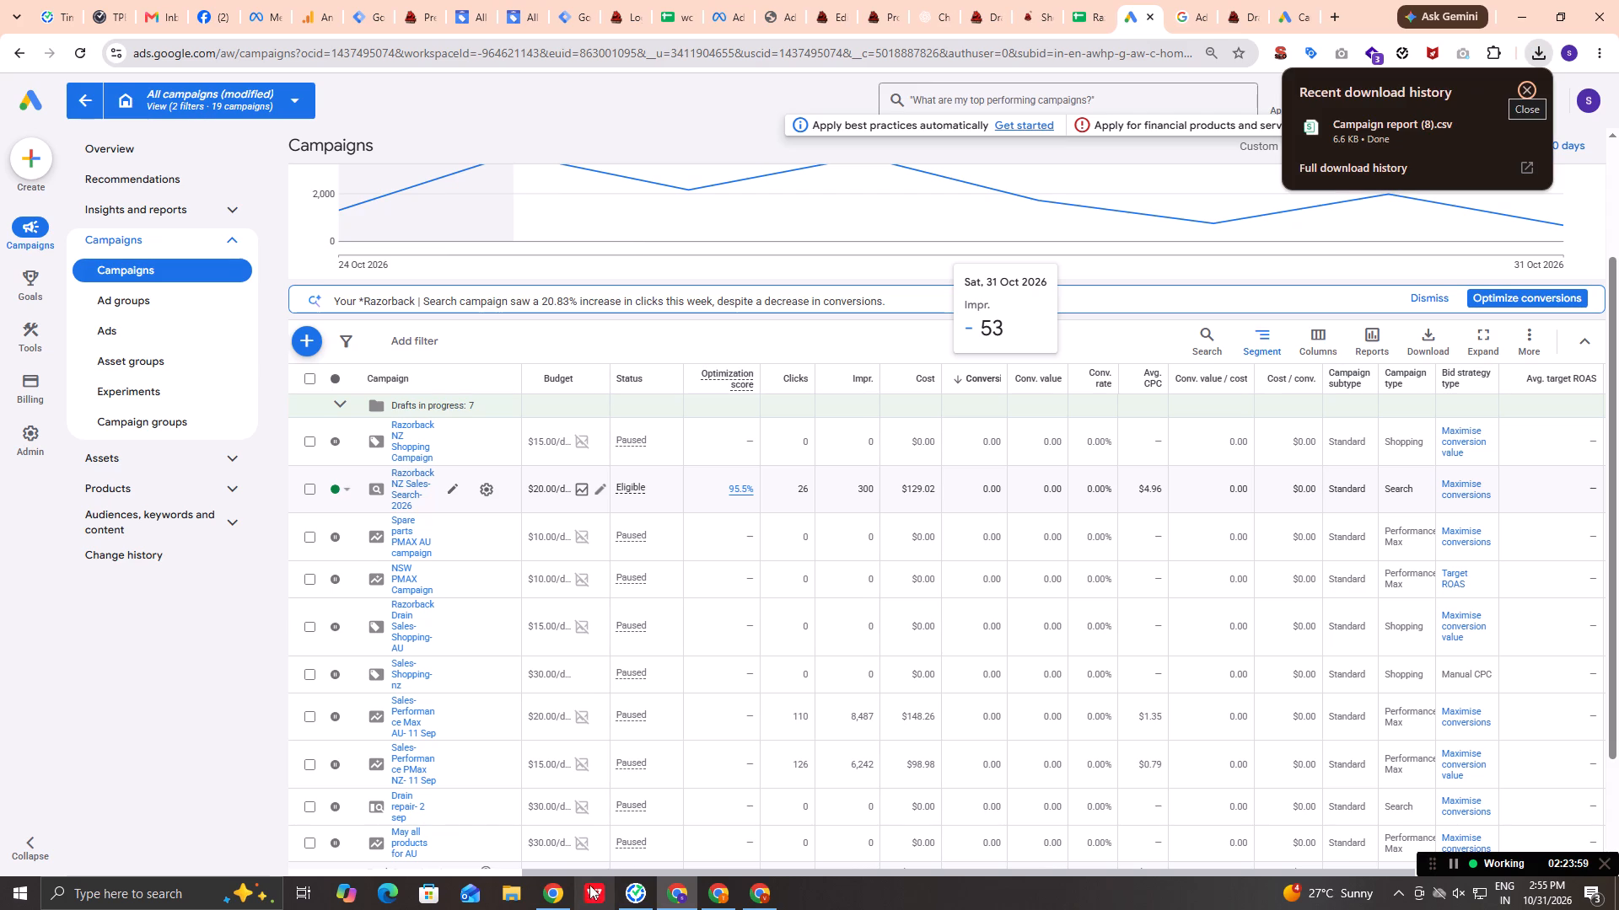
pyautogui.click(1392, 142)
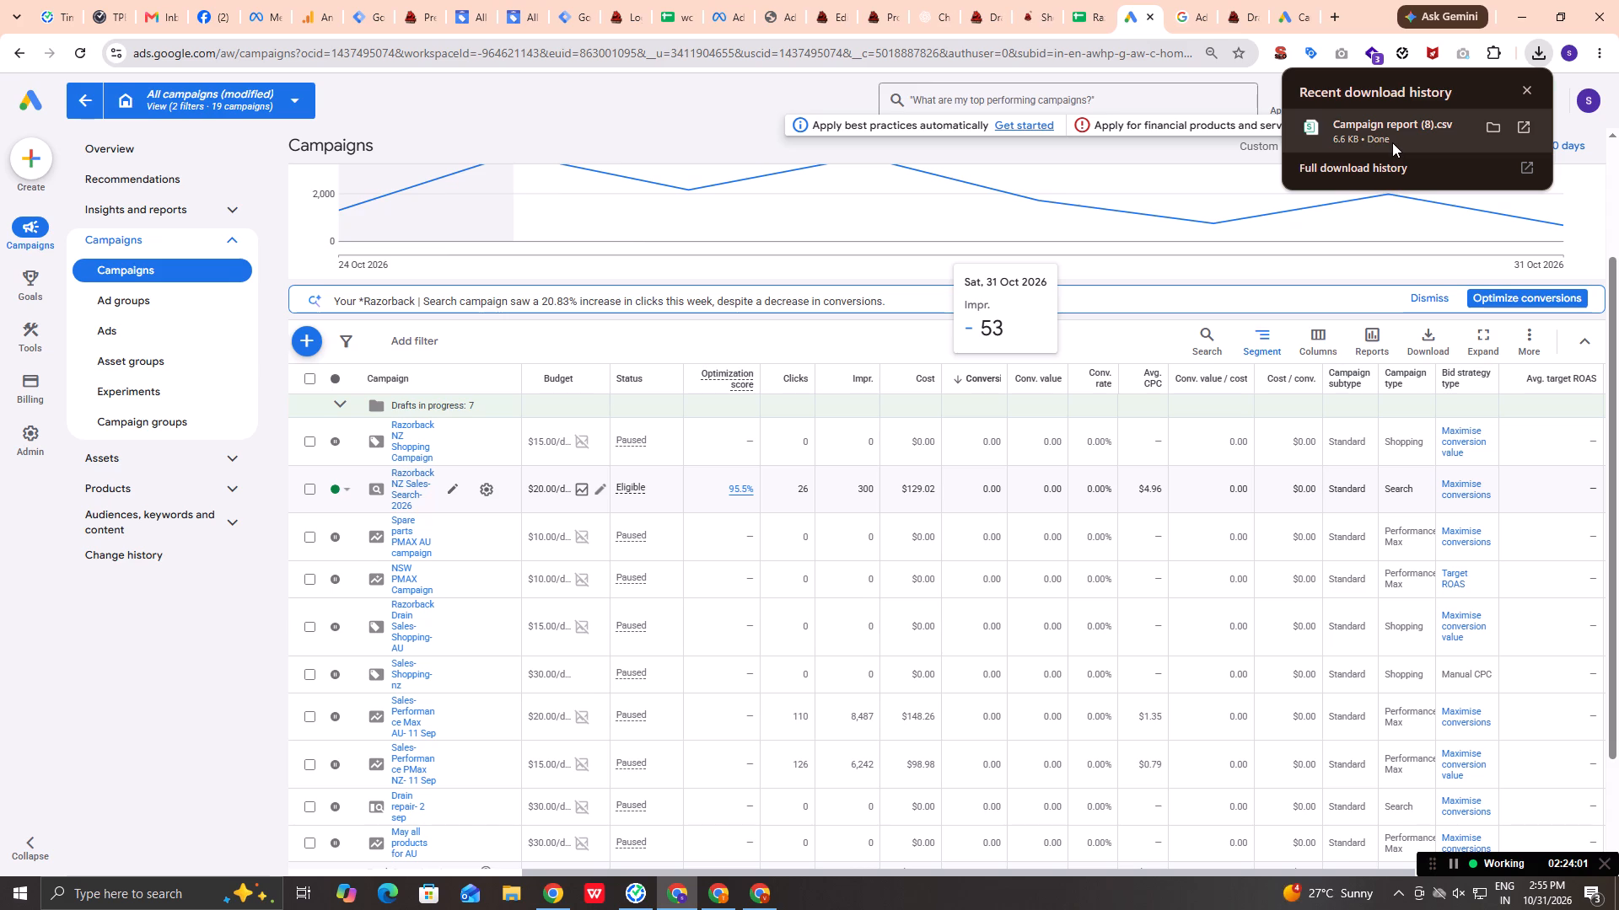
pyautogui.click(1524, 126)
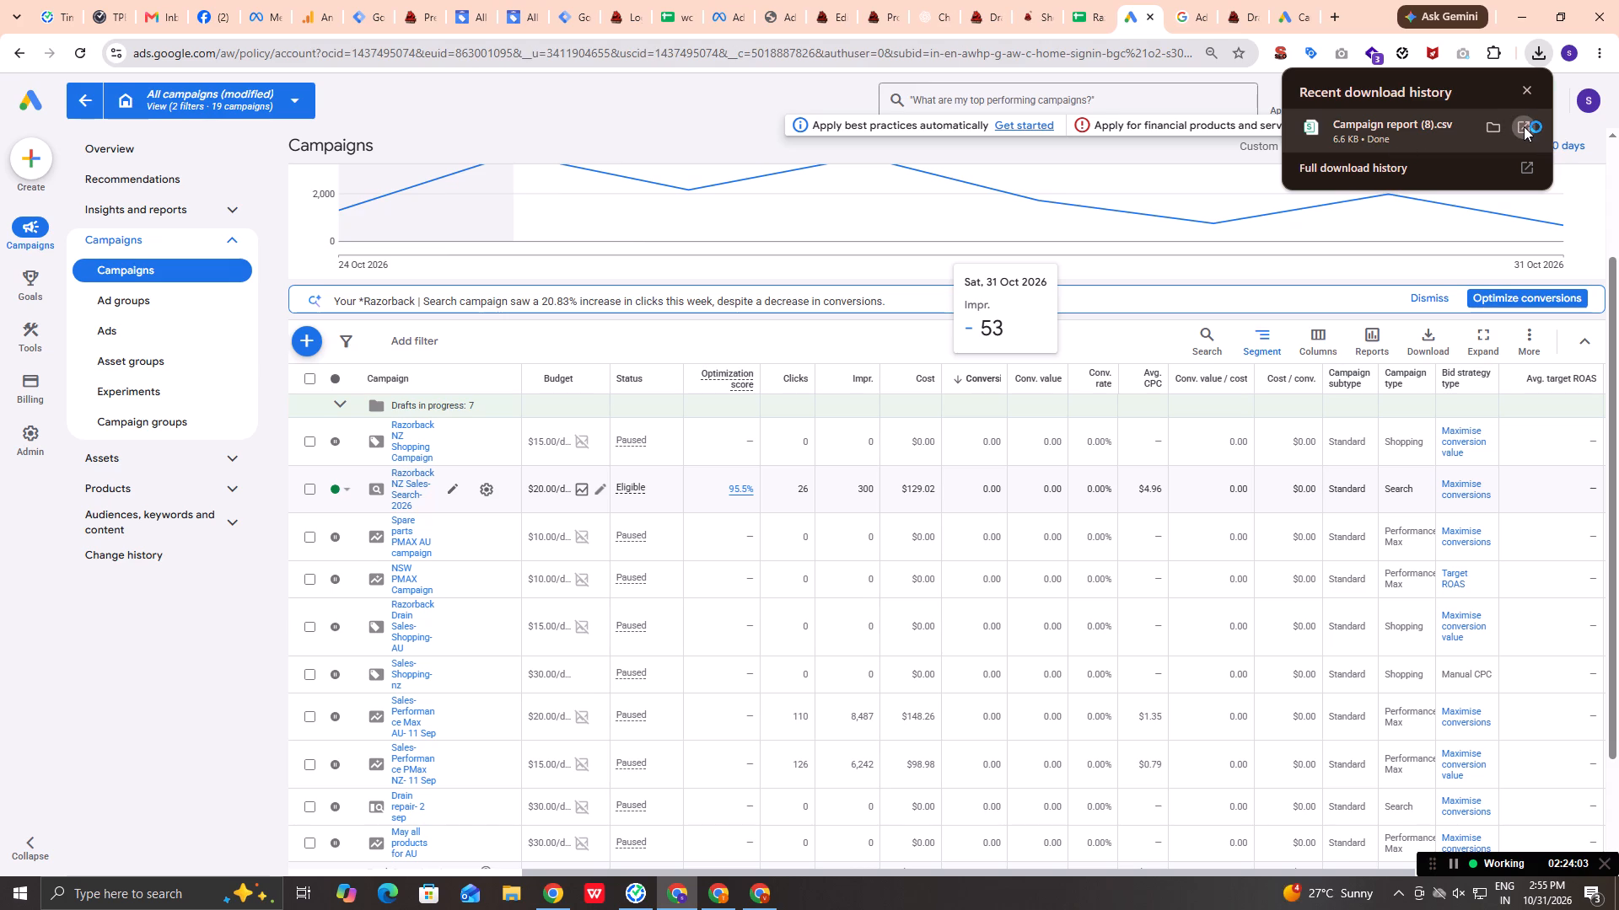
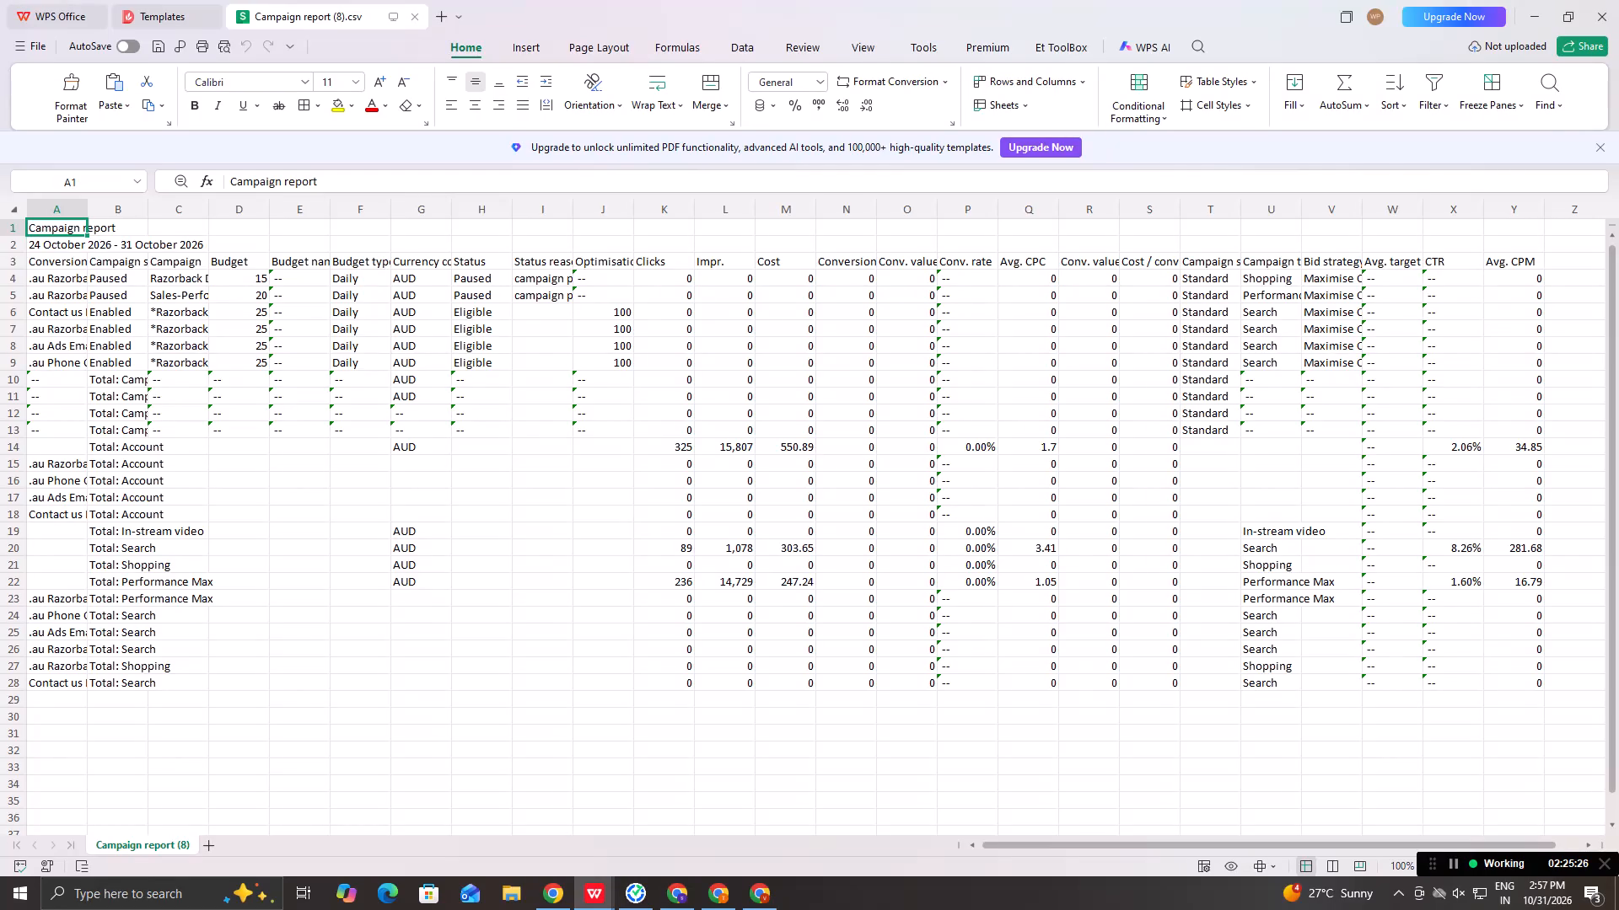
# Widen the Campaign column to read the campaign names, and close Campaign report (8).csv without saving changes.
pyautogui.moveTo(209, 206); pyautogui.dragTo(370, 221)
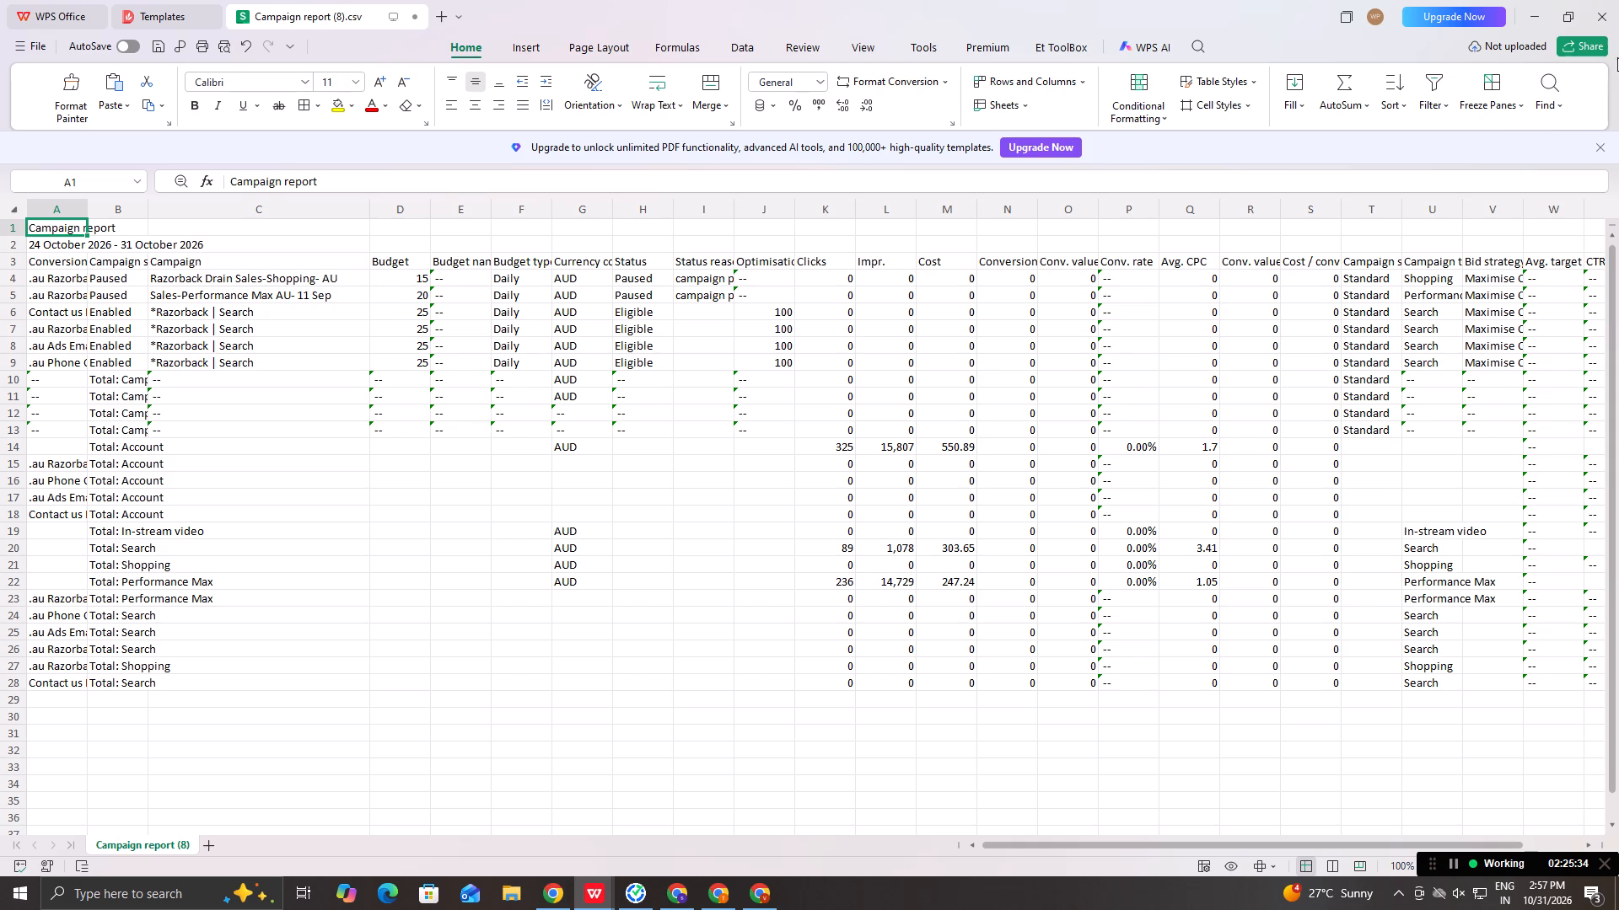
pyautogui.click(1591, 13)
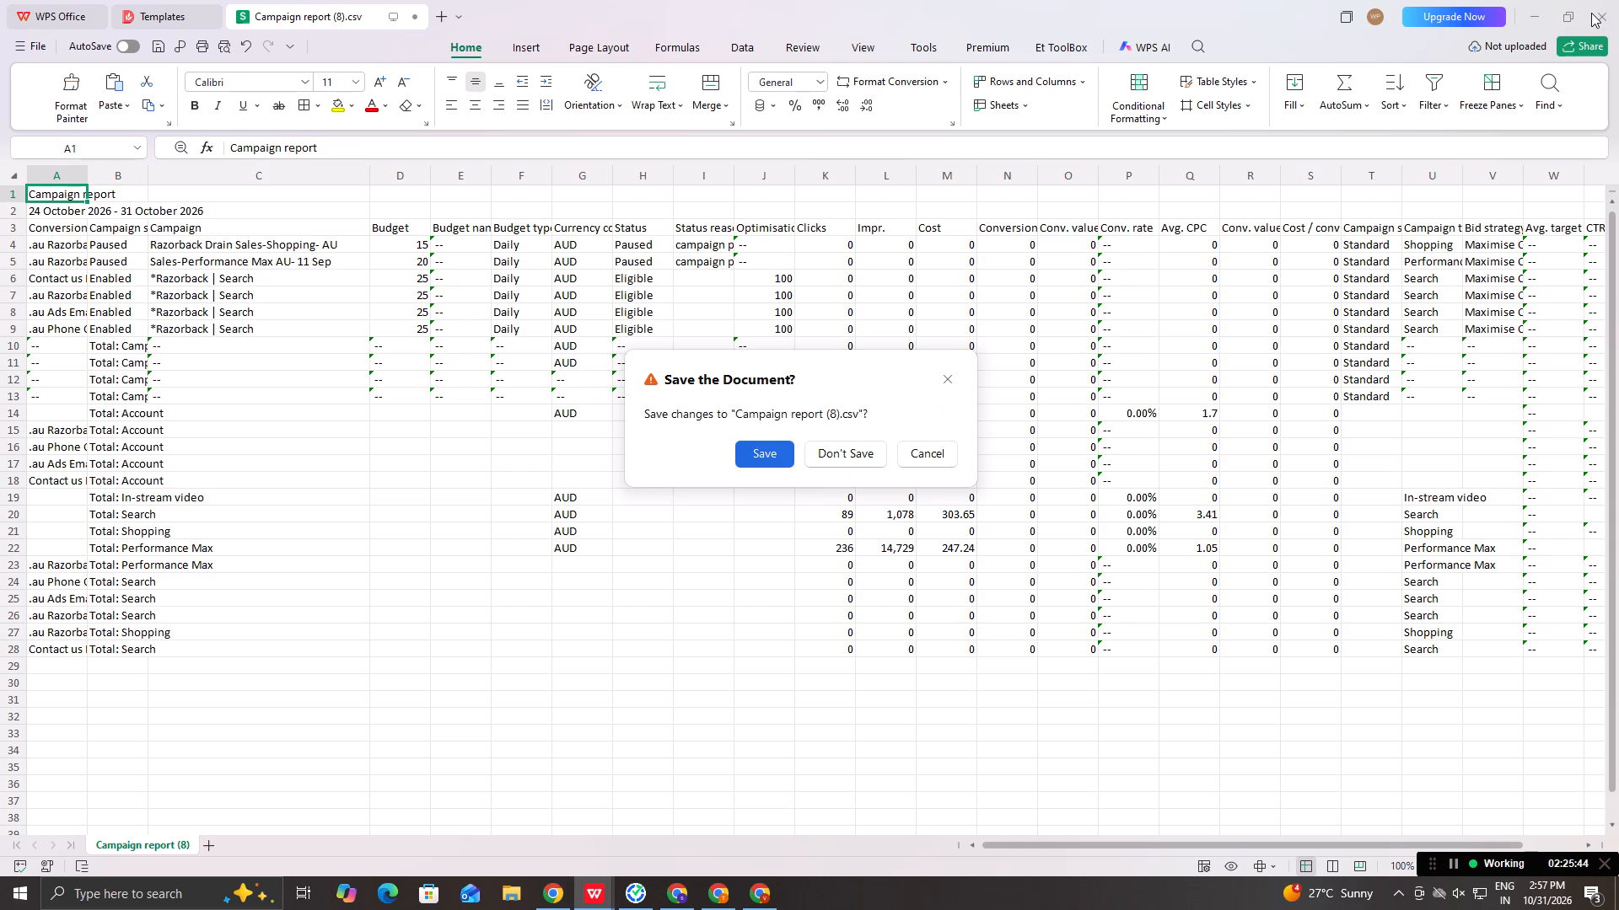
pyautogui.click(858, 450)
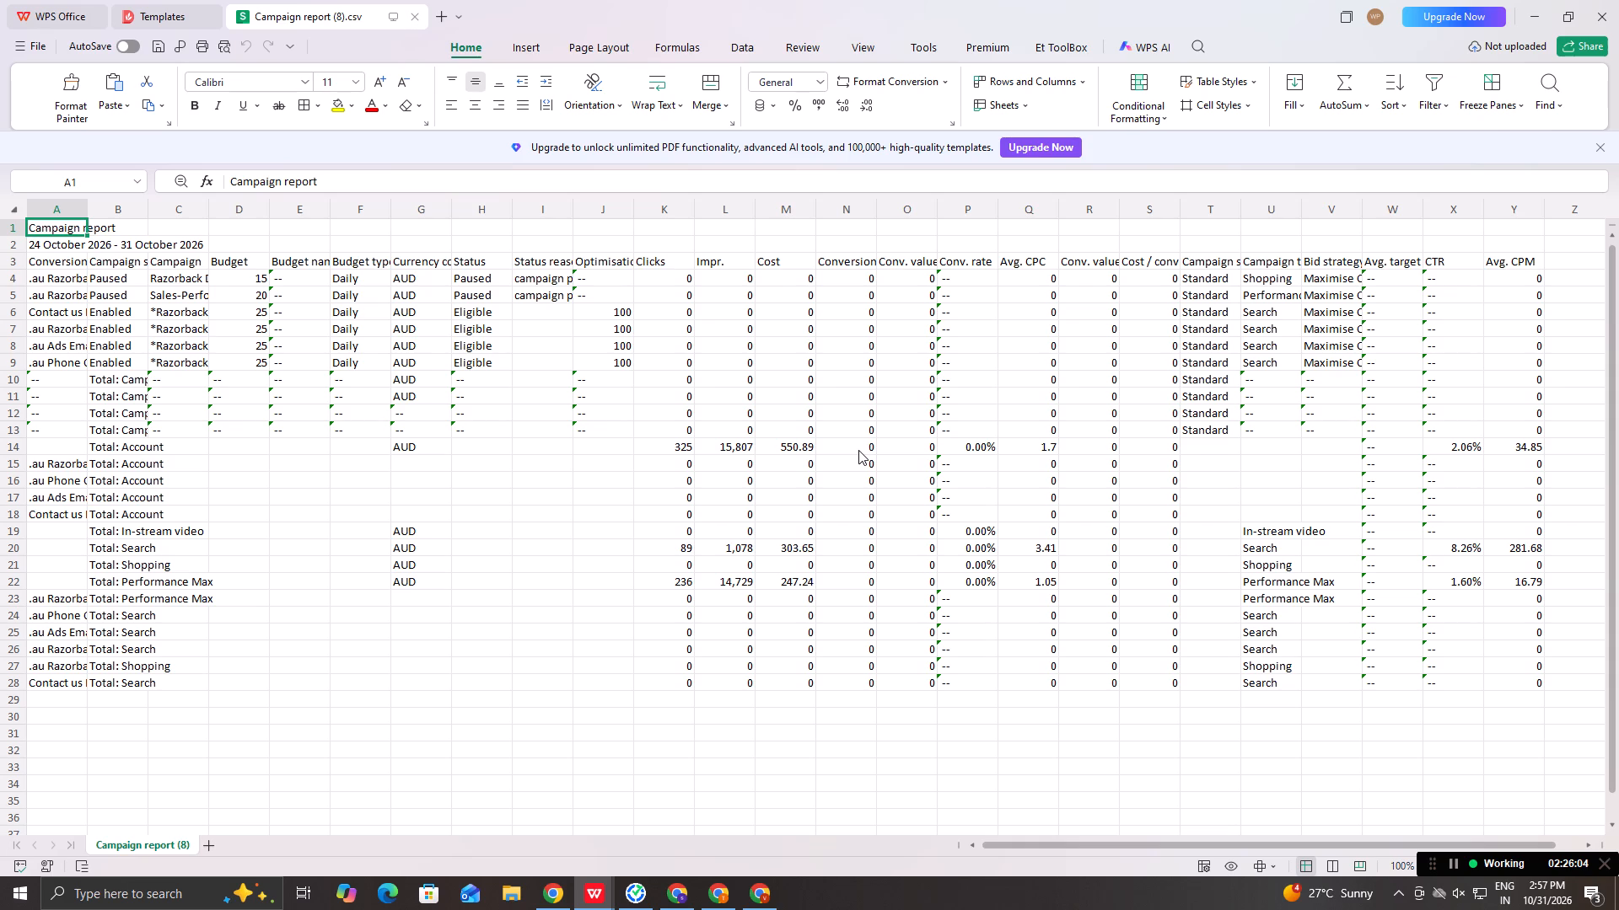
pyautogui.click(1606, 13)
pyautogui.click(1608, 18)
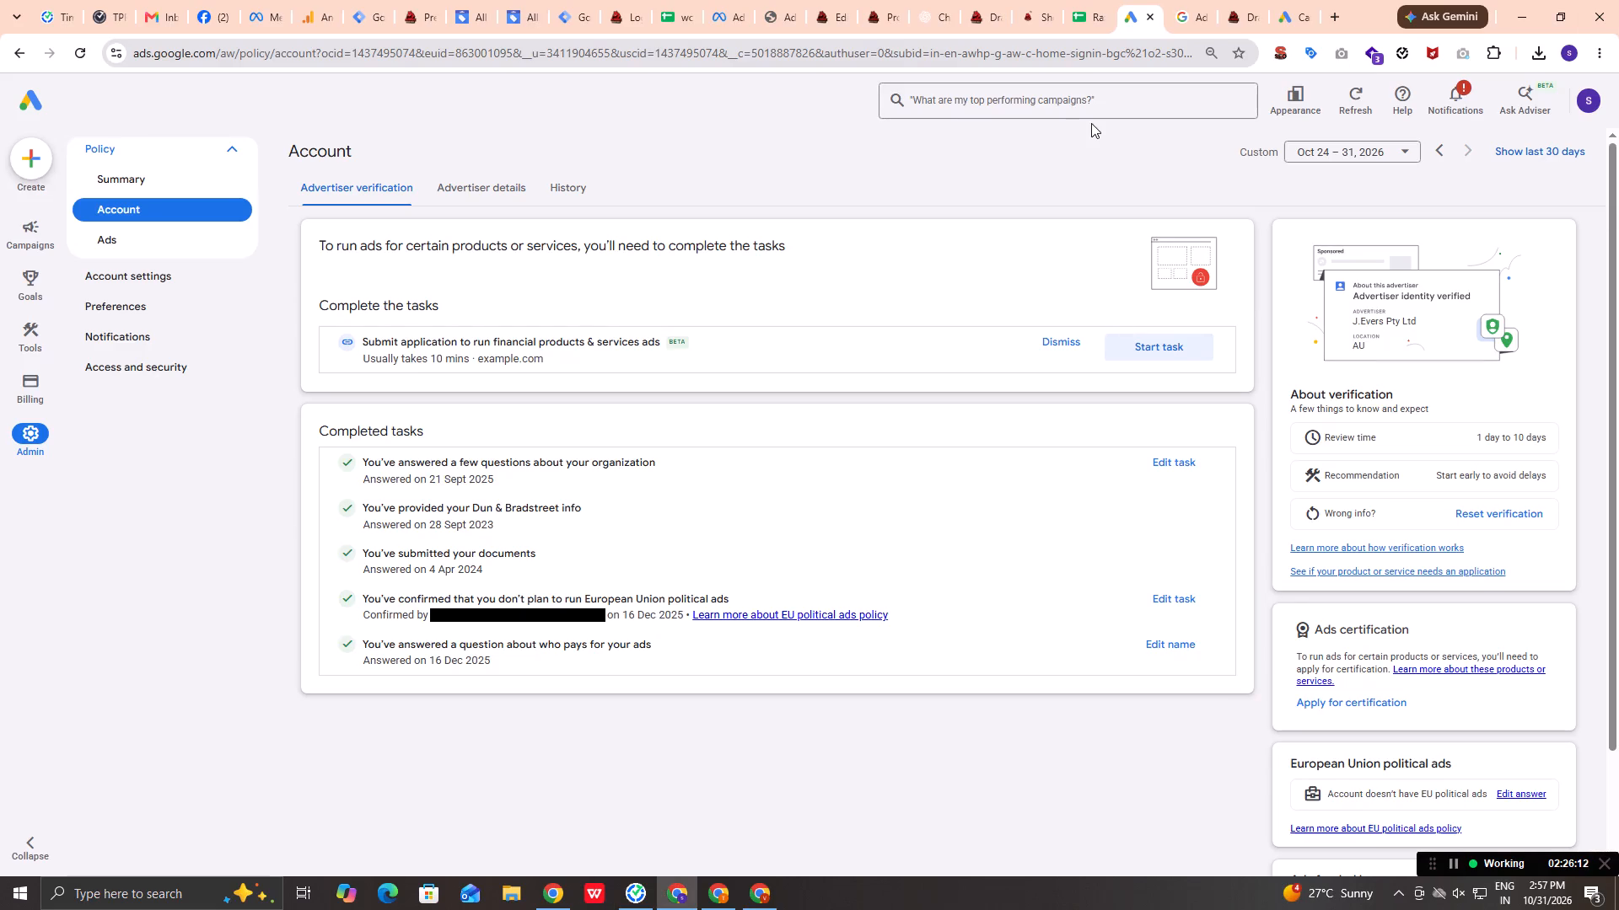
# Return to the Campaigns page in Google Ads and set the campaign table's segment to None.
pyautogui.click(33, 246)
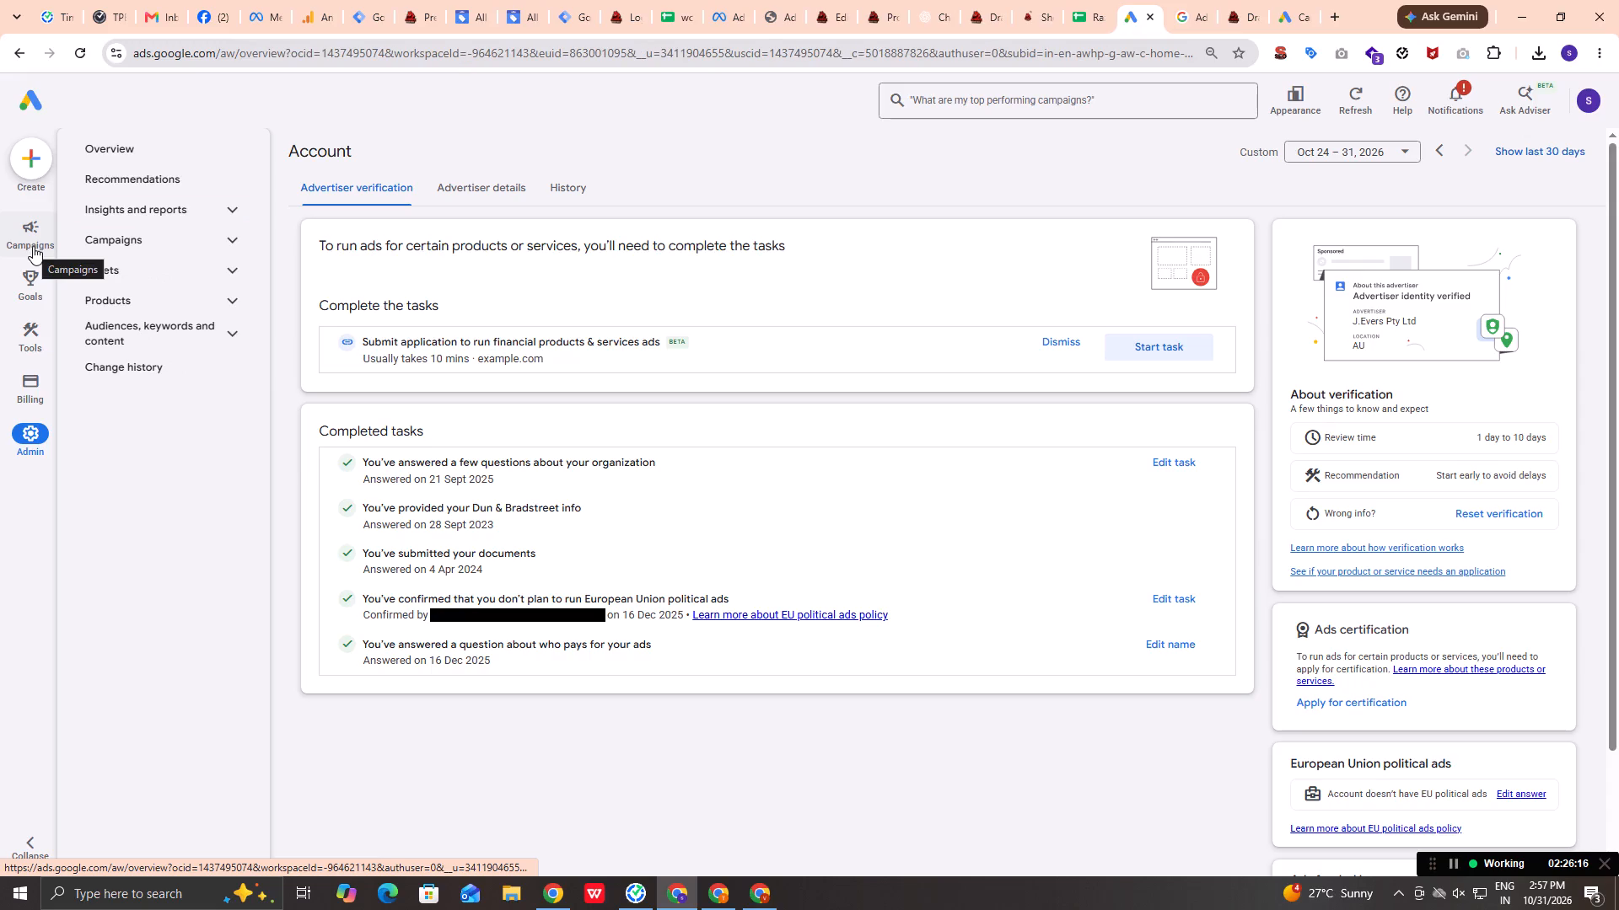
pyautogui.click(124, 266)
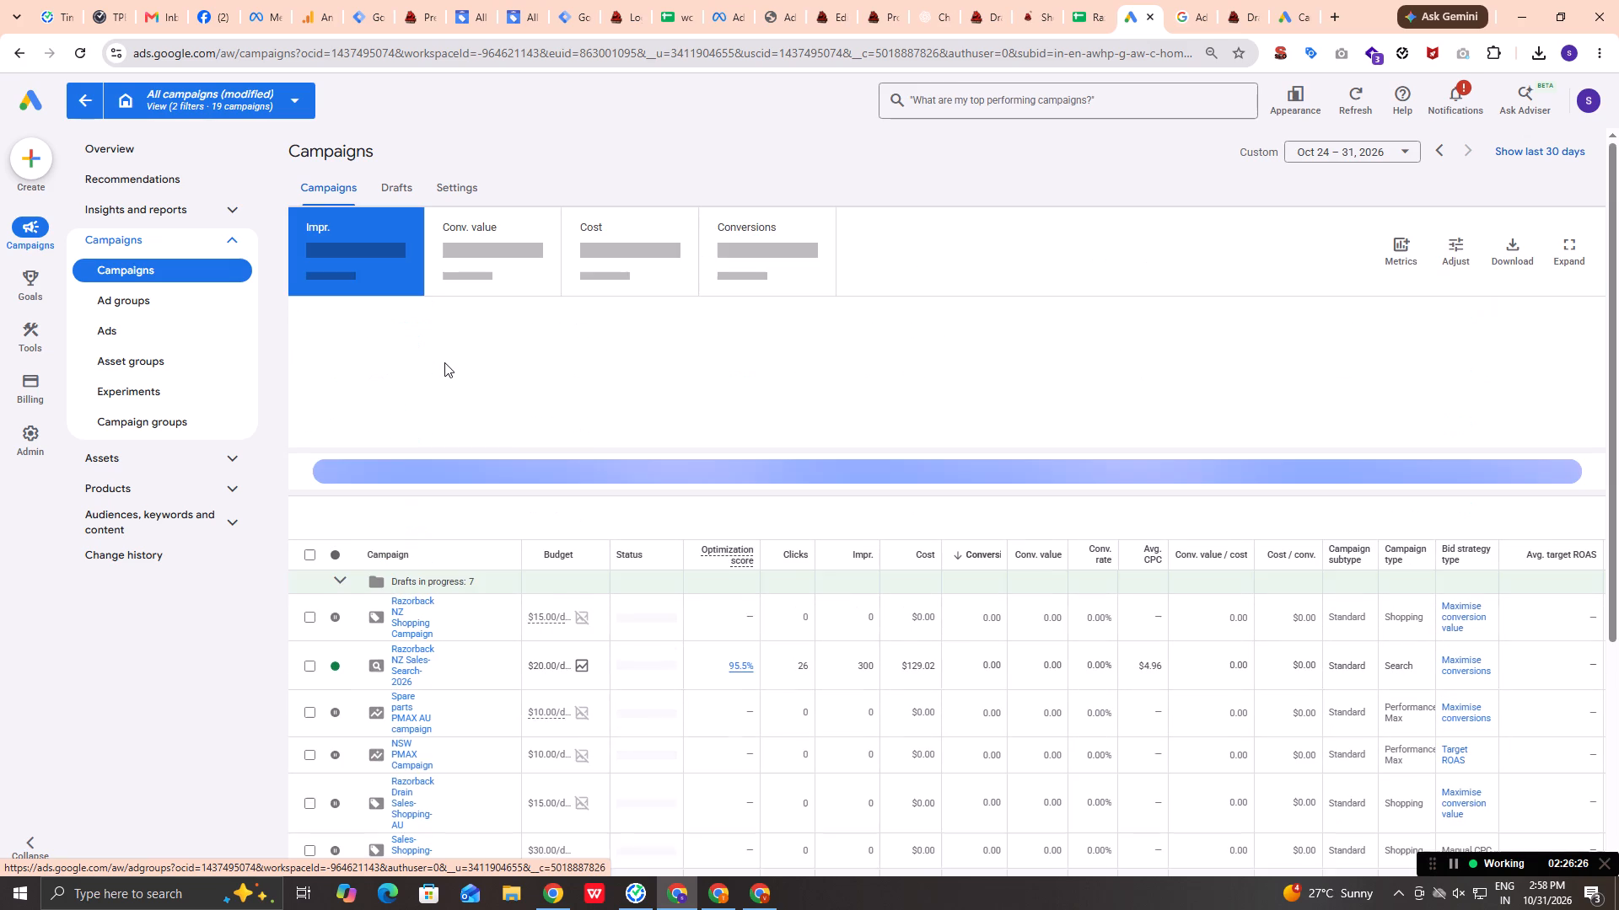
pyautogui.scroll(-6, 1483, 685)
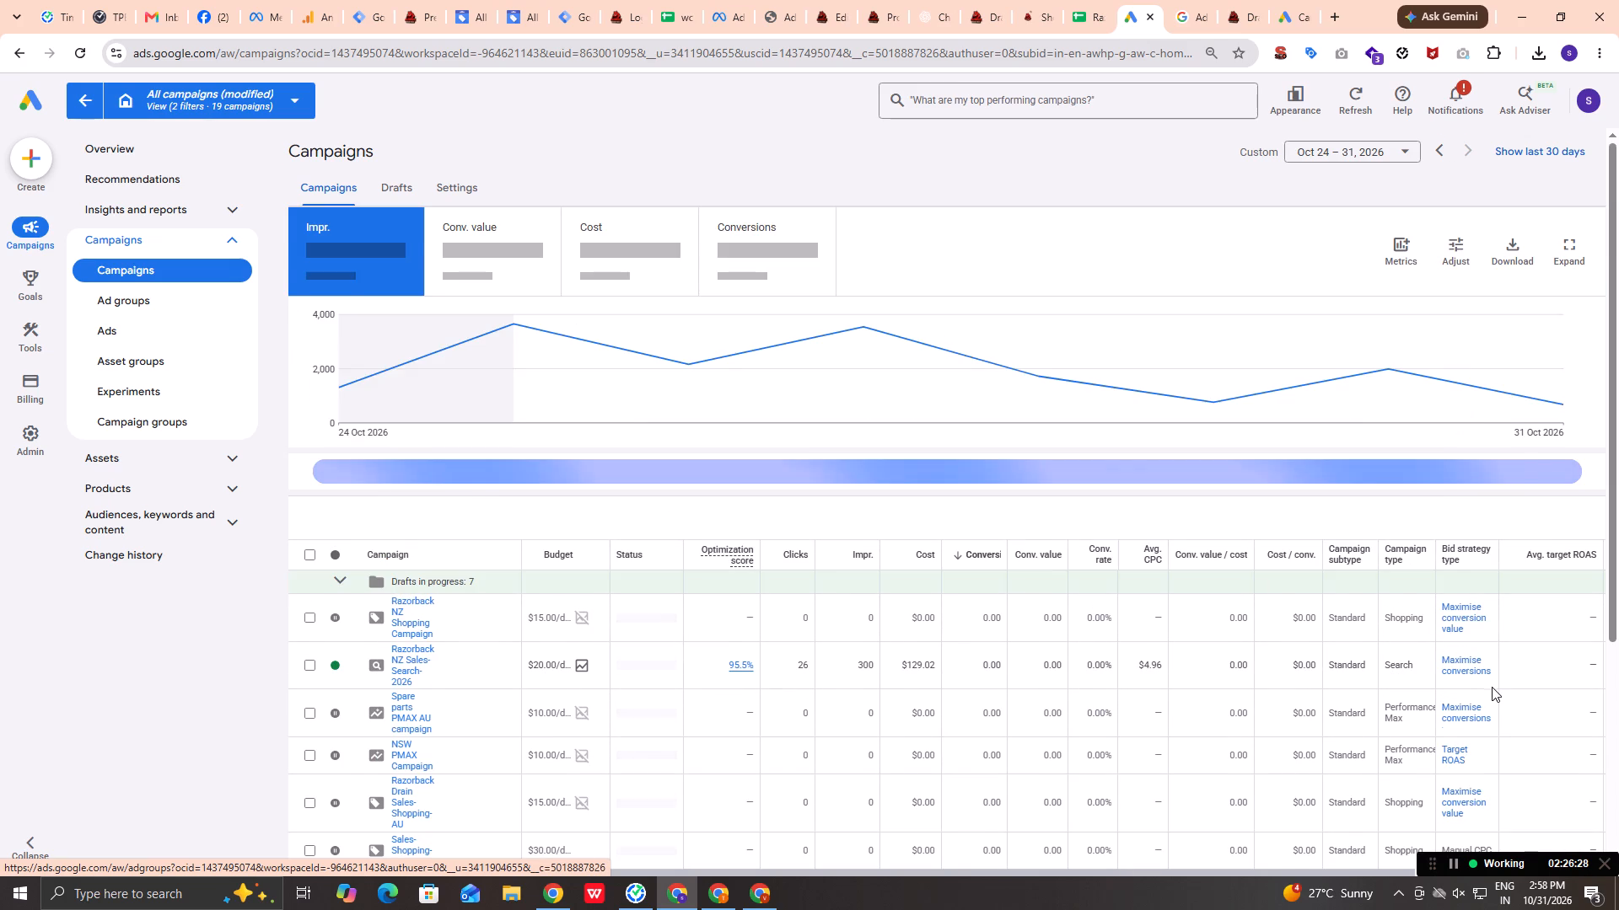
pyautogui.scroll(-5, 1492, 687)
pyautogui.scroll(4, 1492, 687)
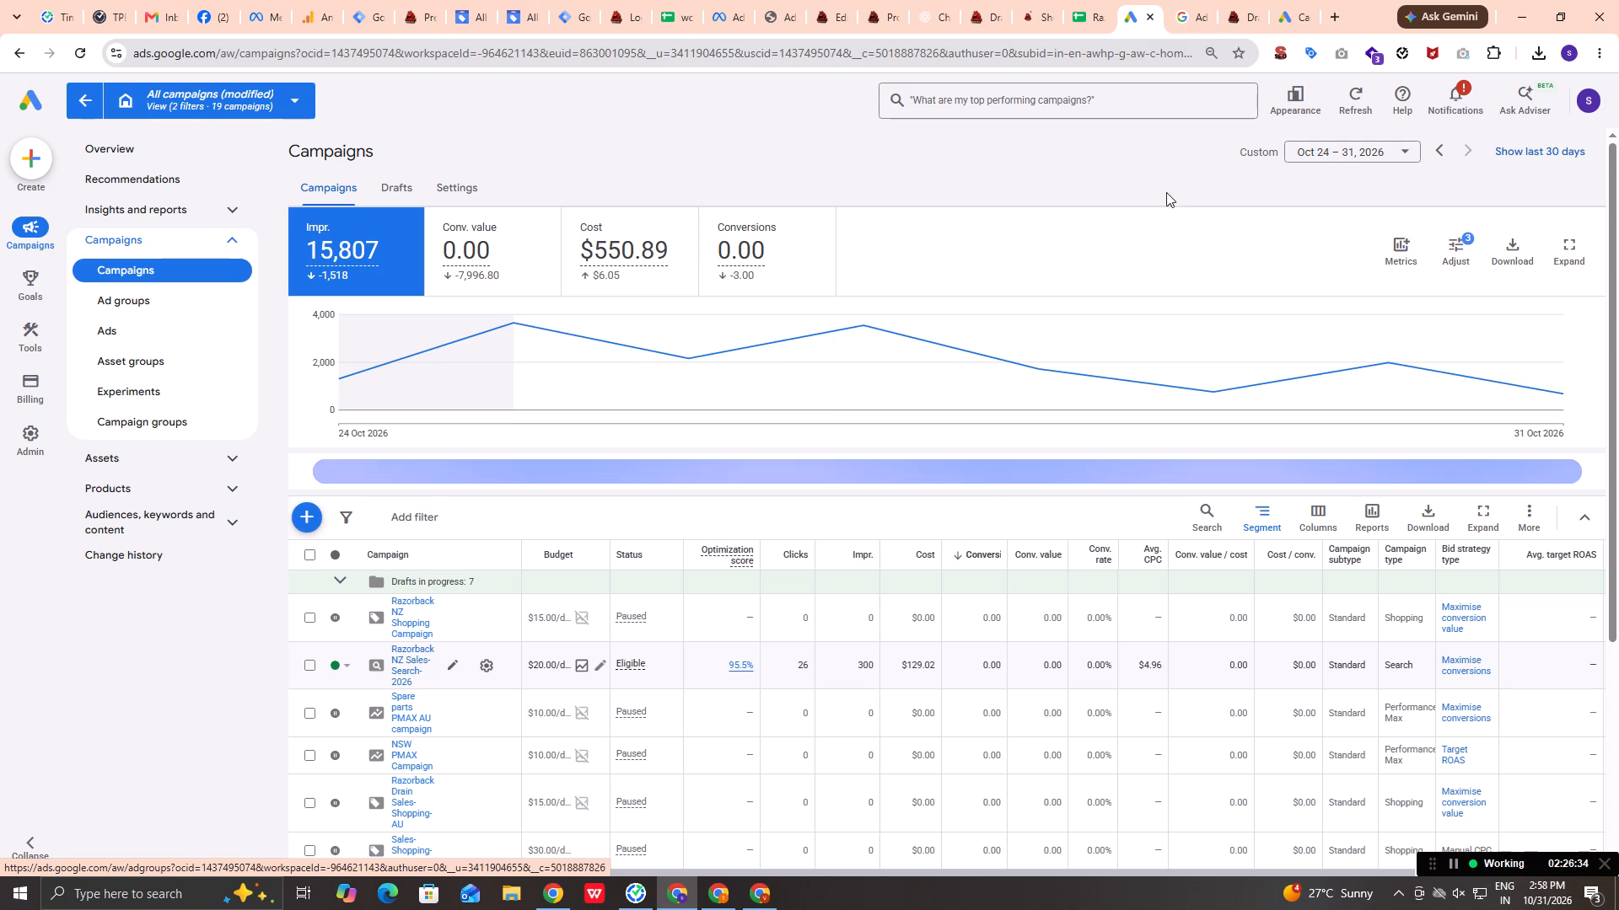
pyautogui.click(1256, 509)
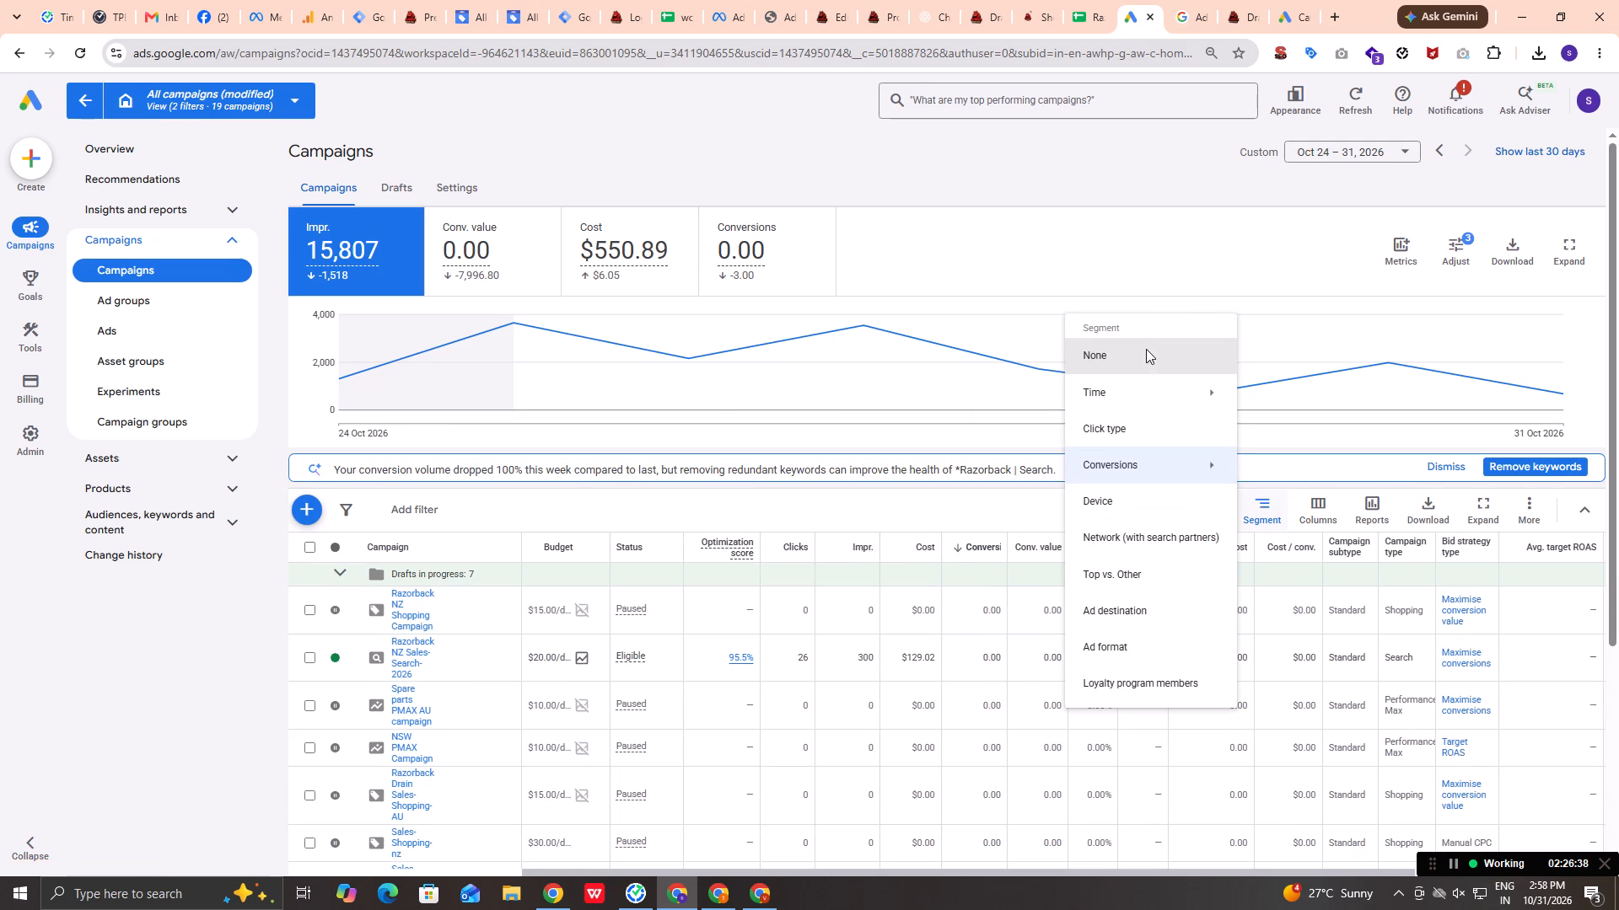
pyautogui.click(1146, 348)
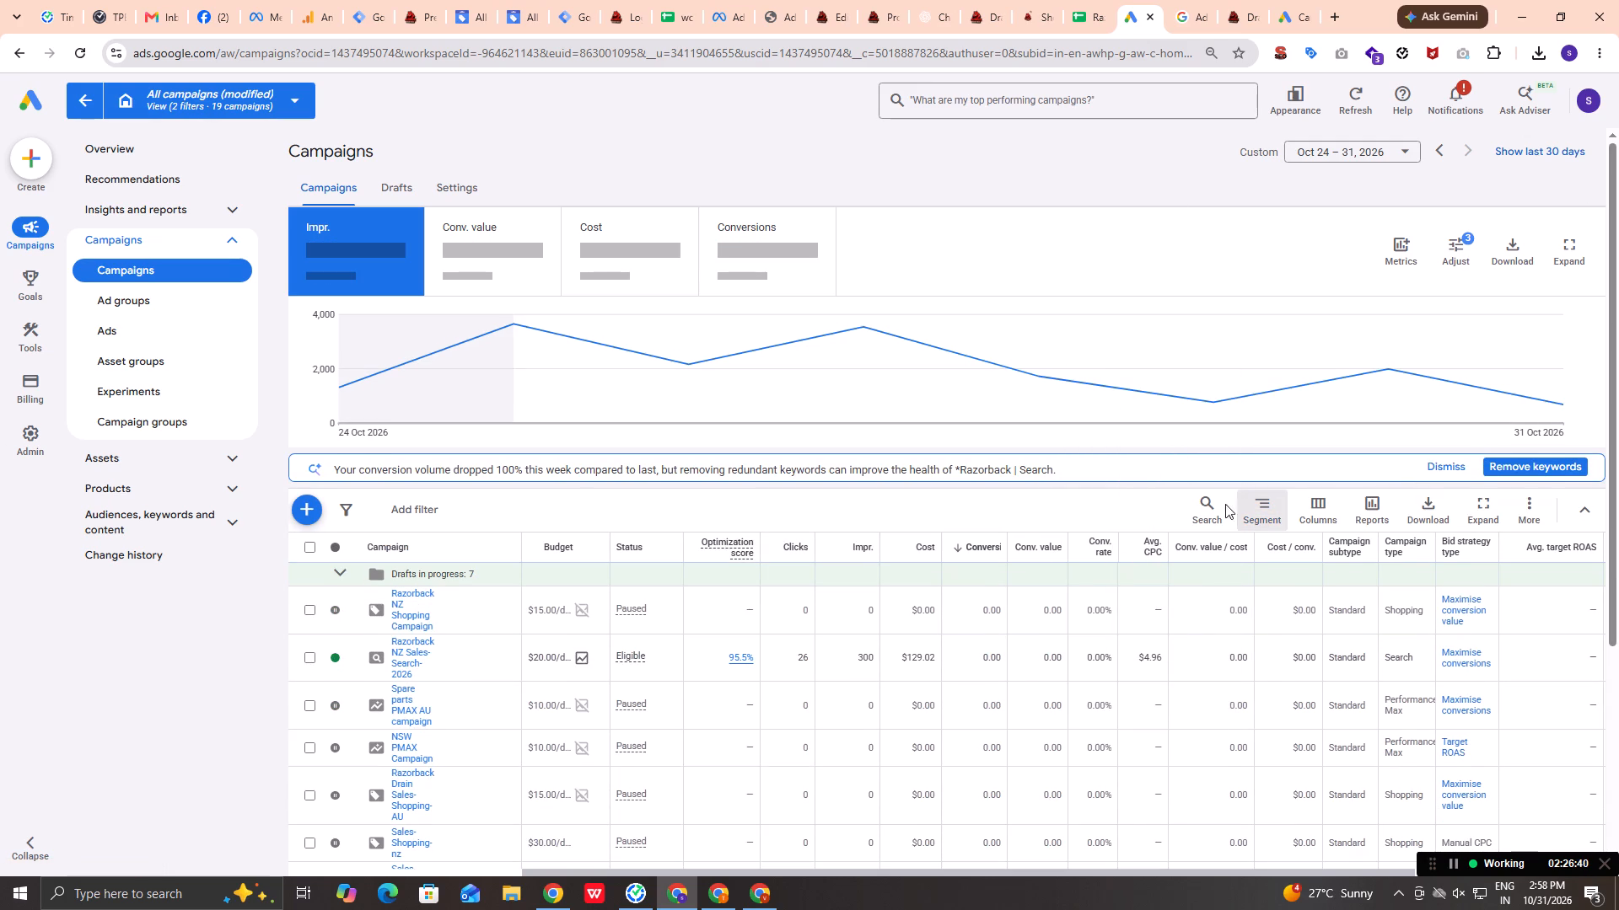
# Look through the campaign list for 24 to 31 Oct 2026 and check that its segment is set to None.
pyautogui.scroll(-7, 1361, 587)
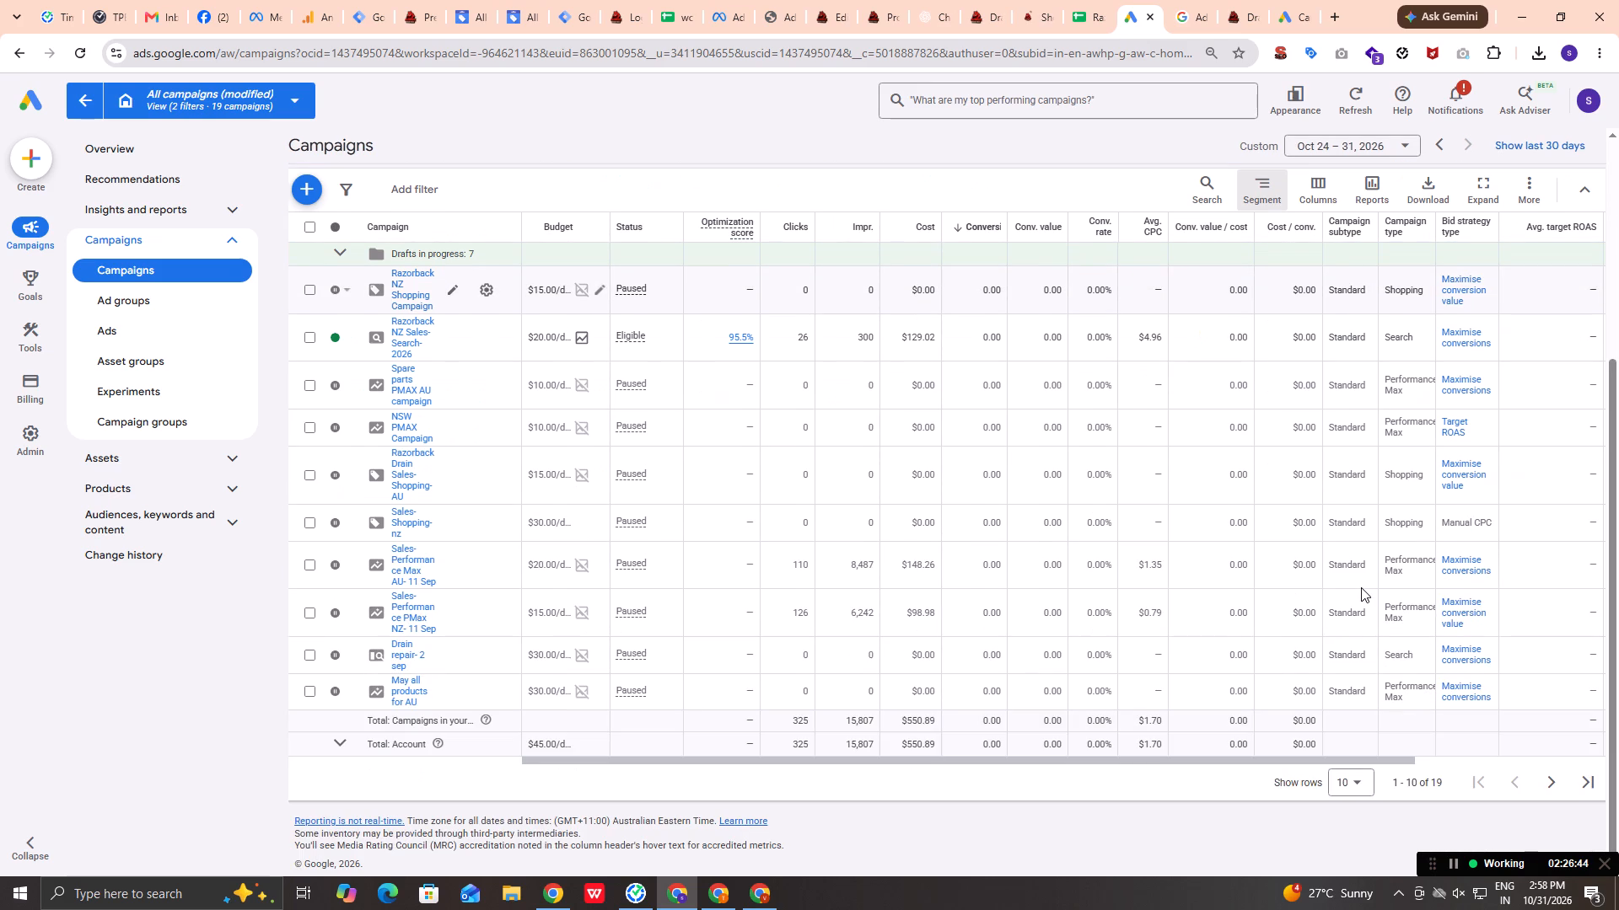
pyautogui.scroll(-2, 1361, 587)
pyautogui.scroll(2, 1361, 587)
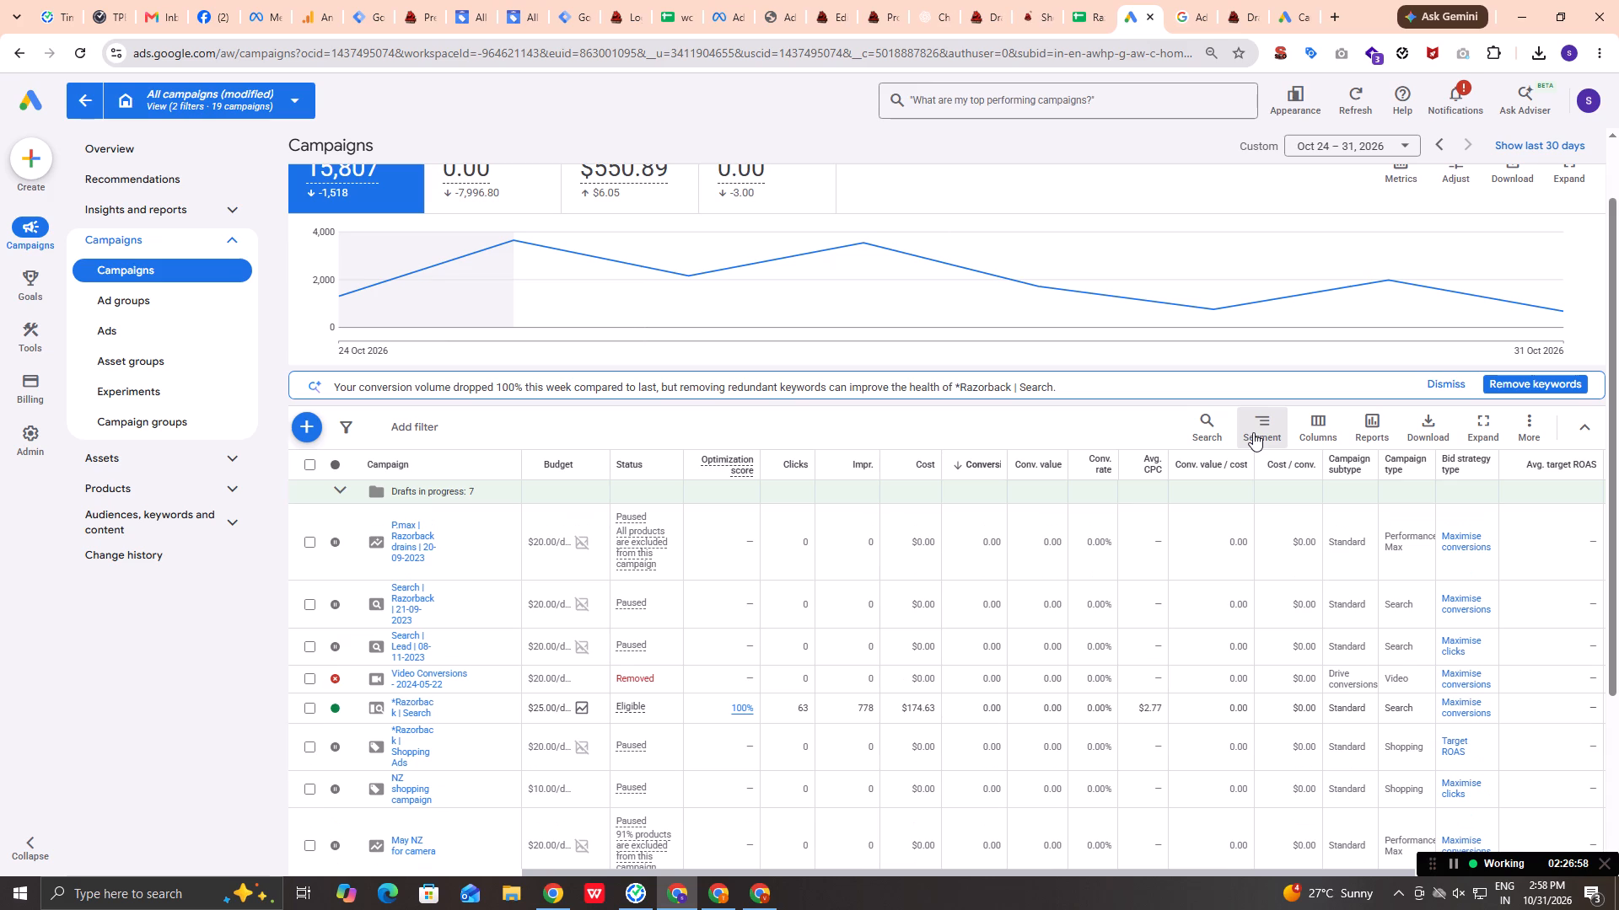
pyautogui.click(1253, 432)
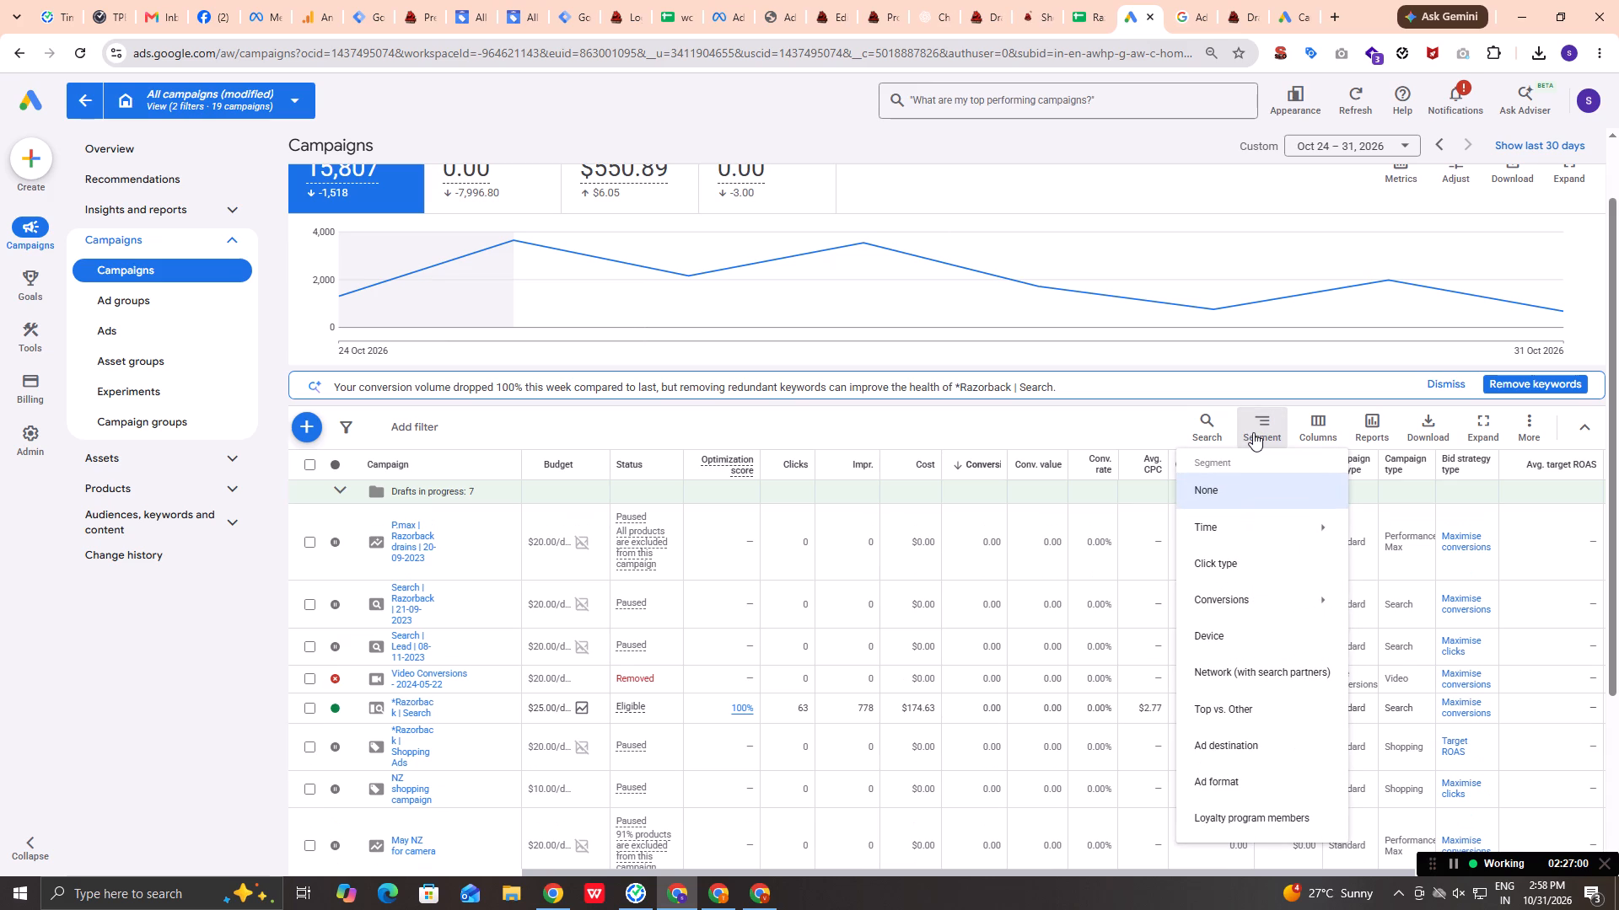
pyautogui.click(1208, 488)
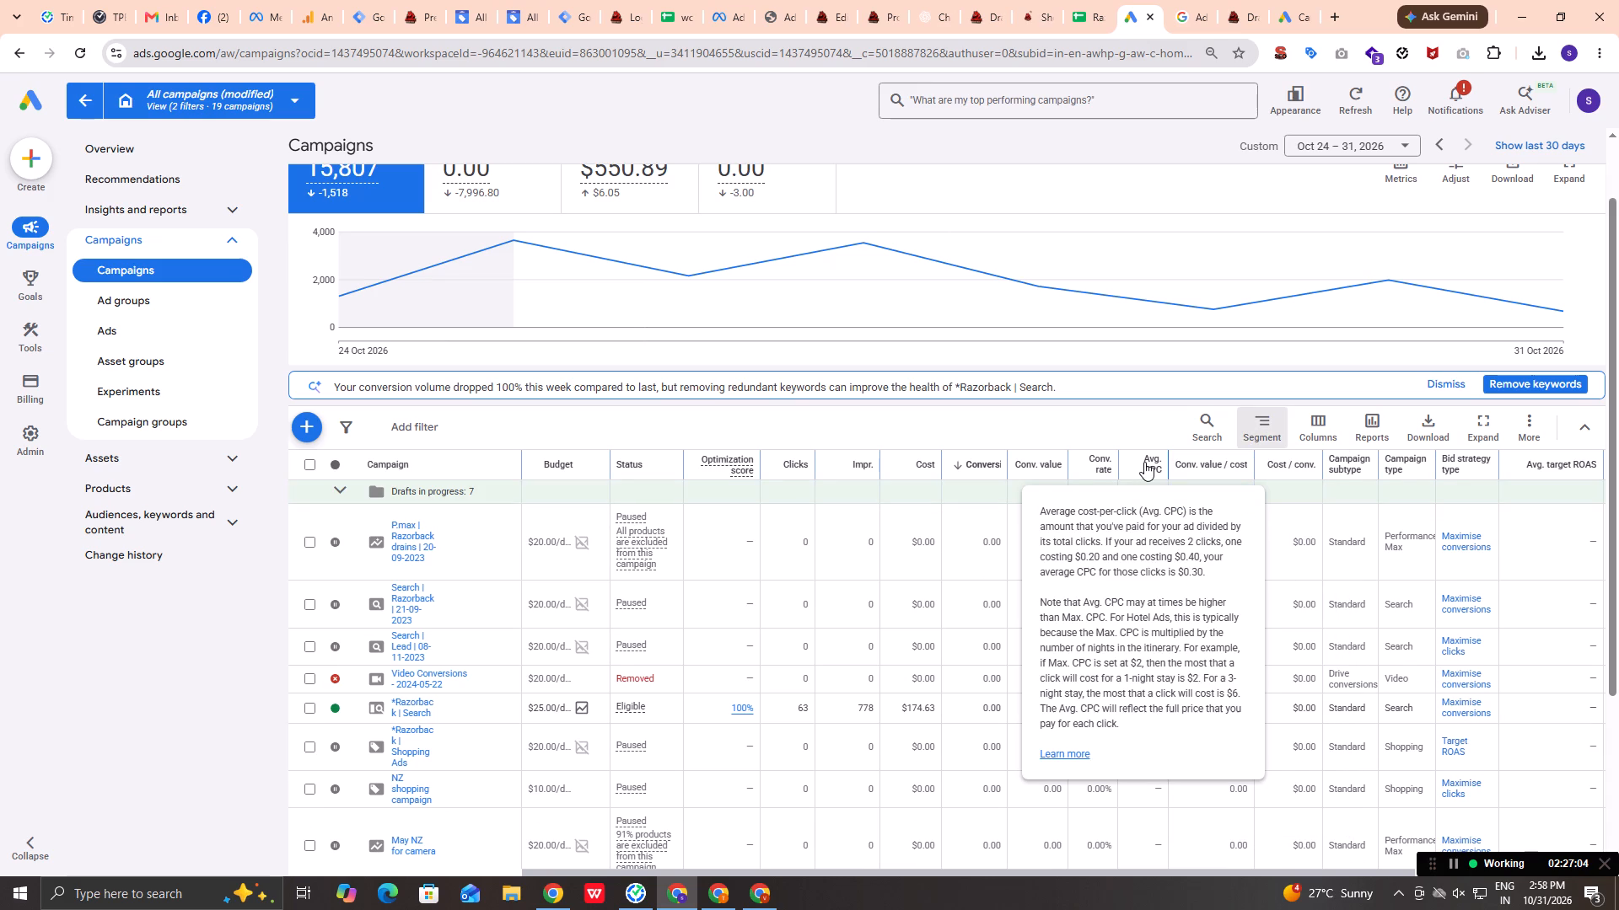
# Download the unsegmented campaign table as an Excel .csv report.
pyautogui.click(1428, 432)
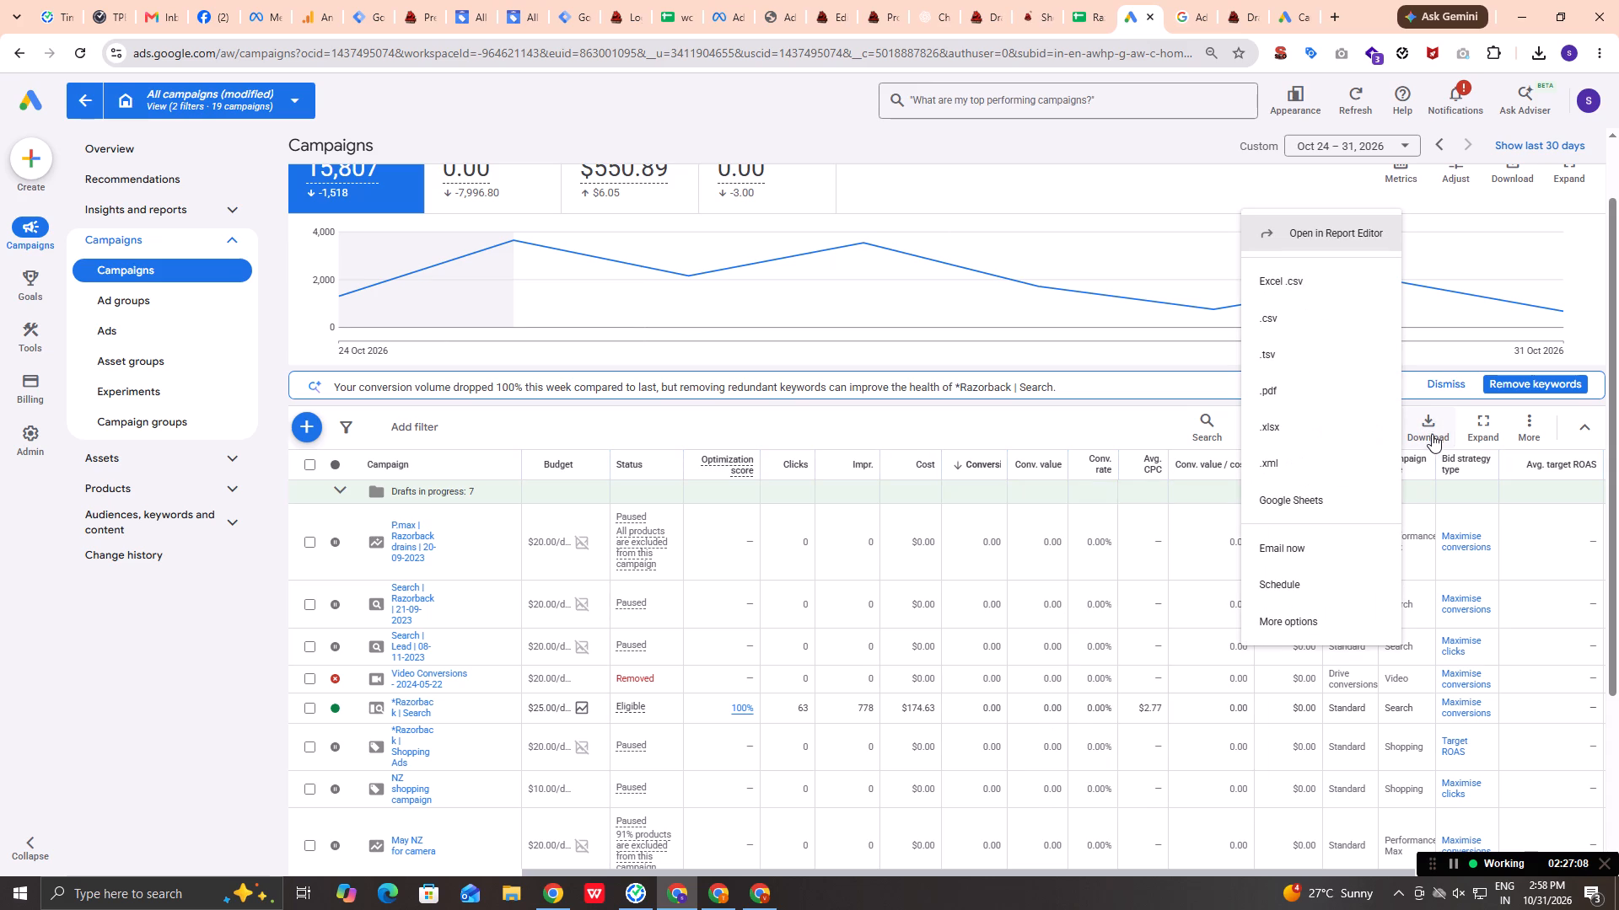
pyautogui.click(1299, 280)
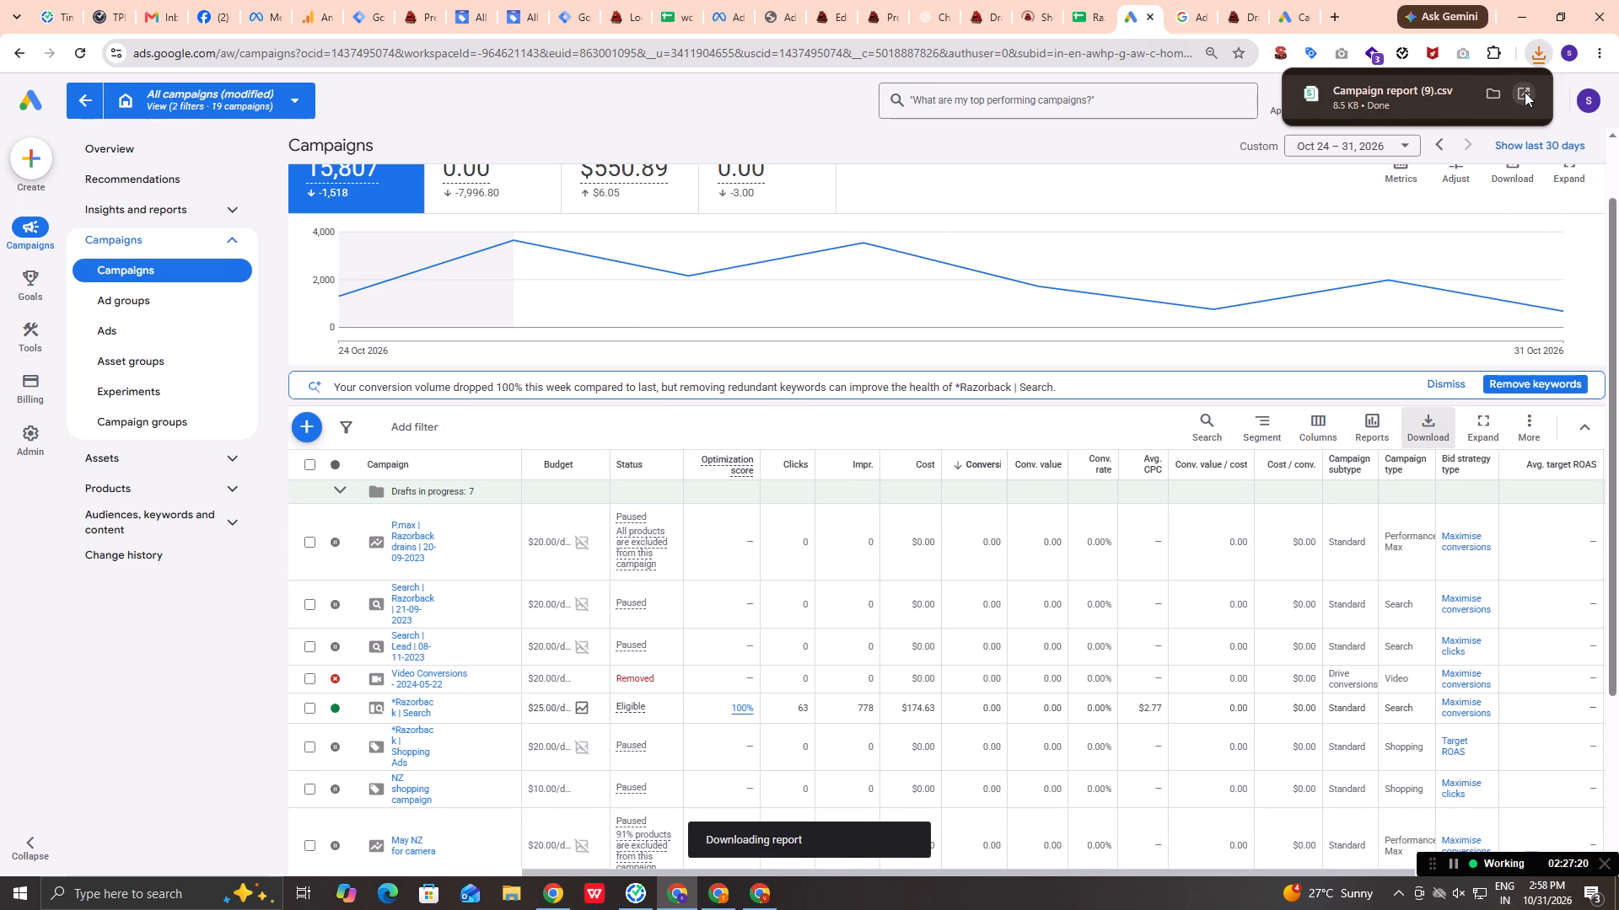
# Open the downloaded file Campaign report (9).csv.
pyautogui.click(1525, 92)
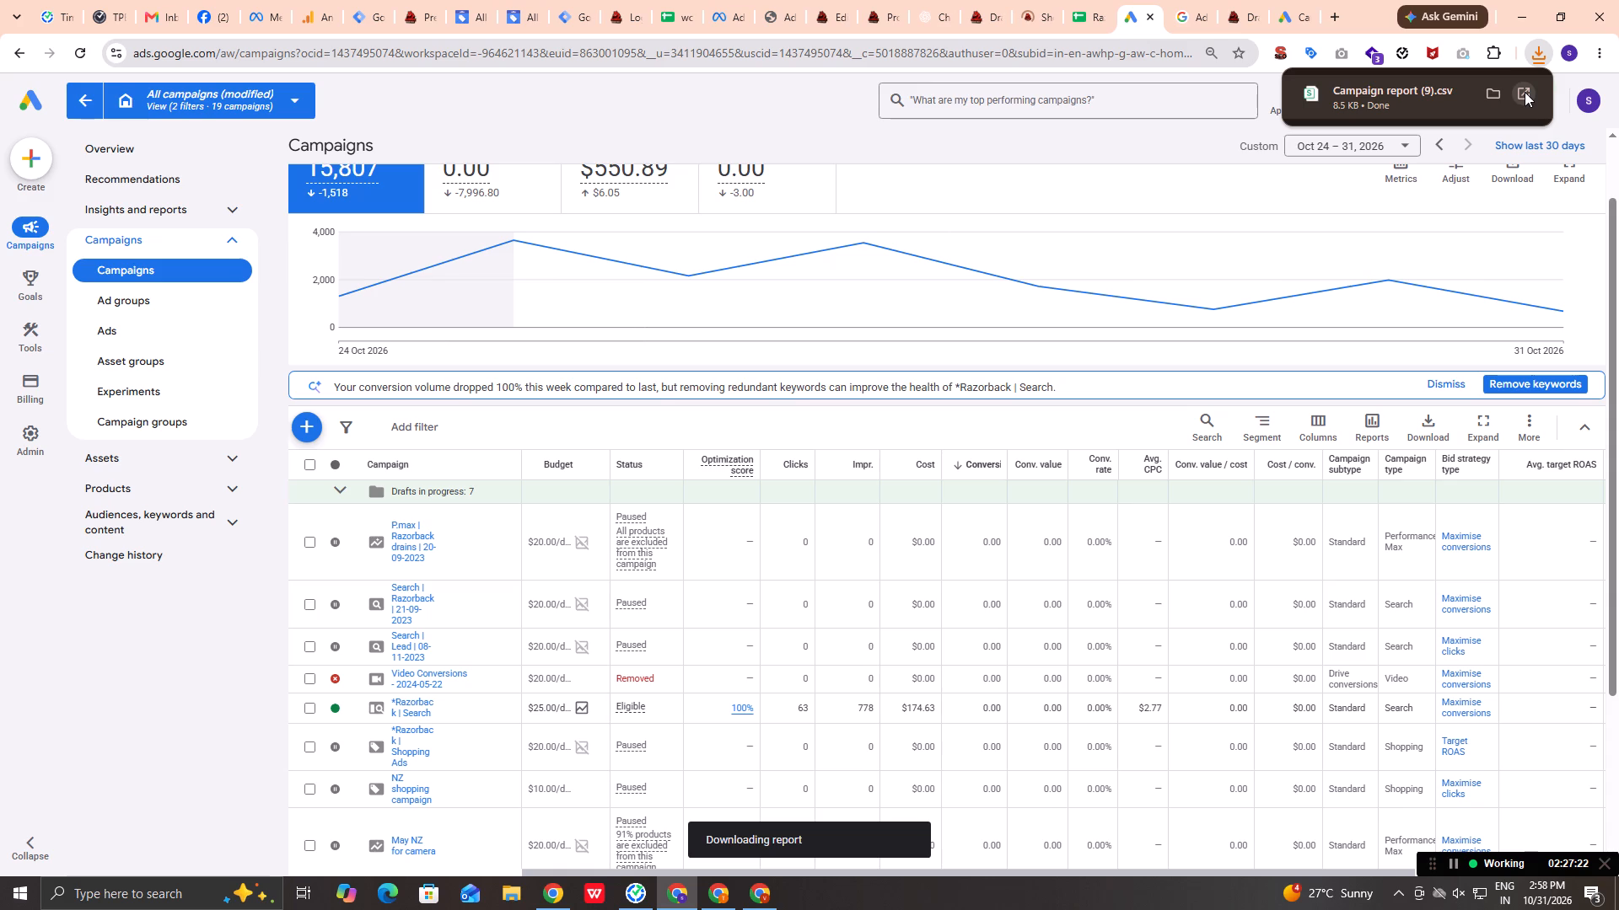
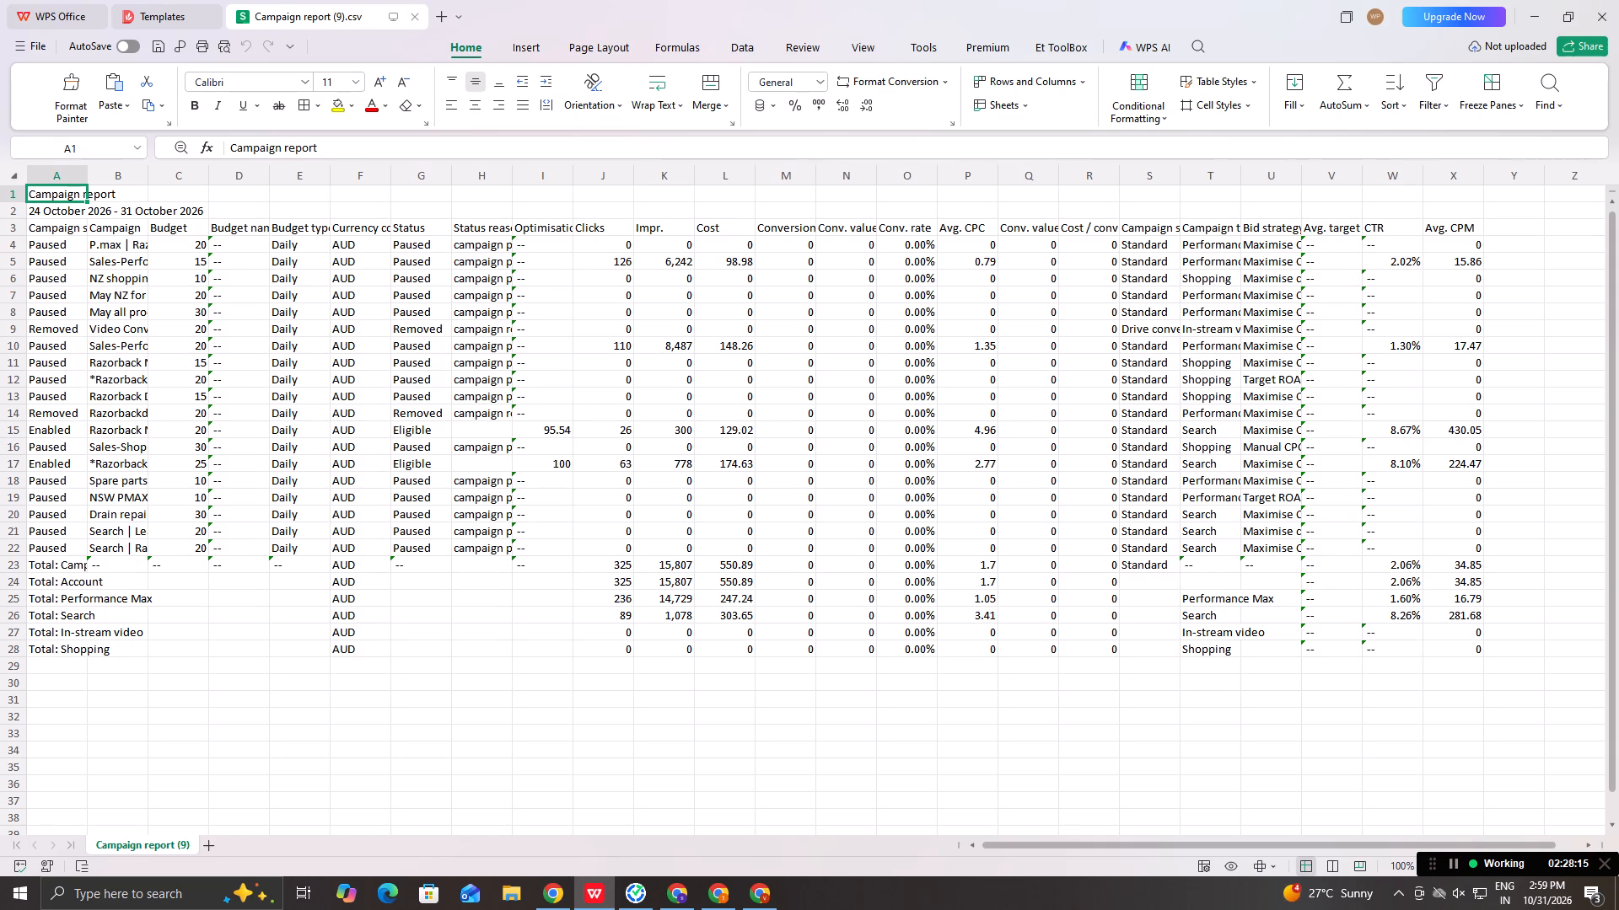
# Widen the Campaign column in Campaign report (9).csv to make the campaign names readable.
pyautogui.scroll(-1, 462, 341)
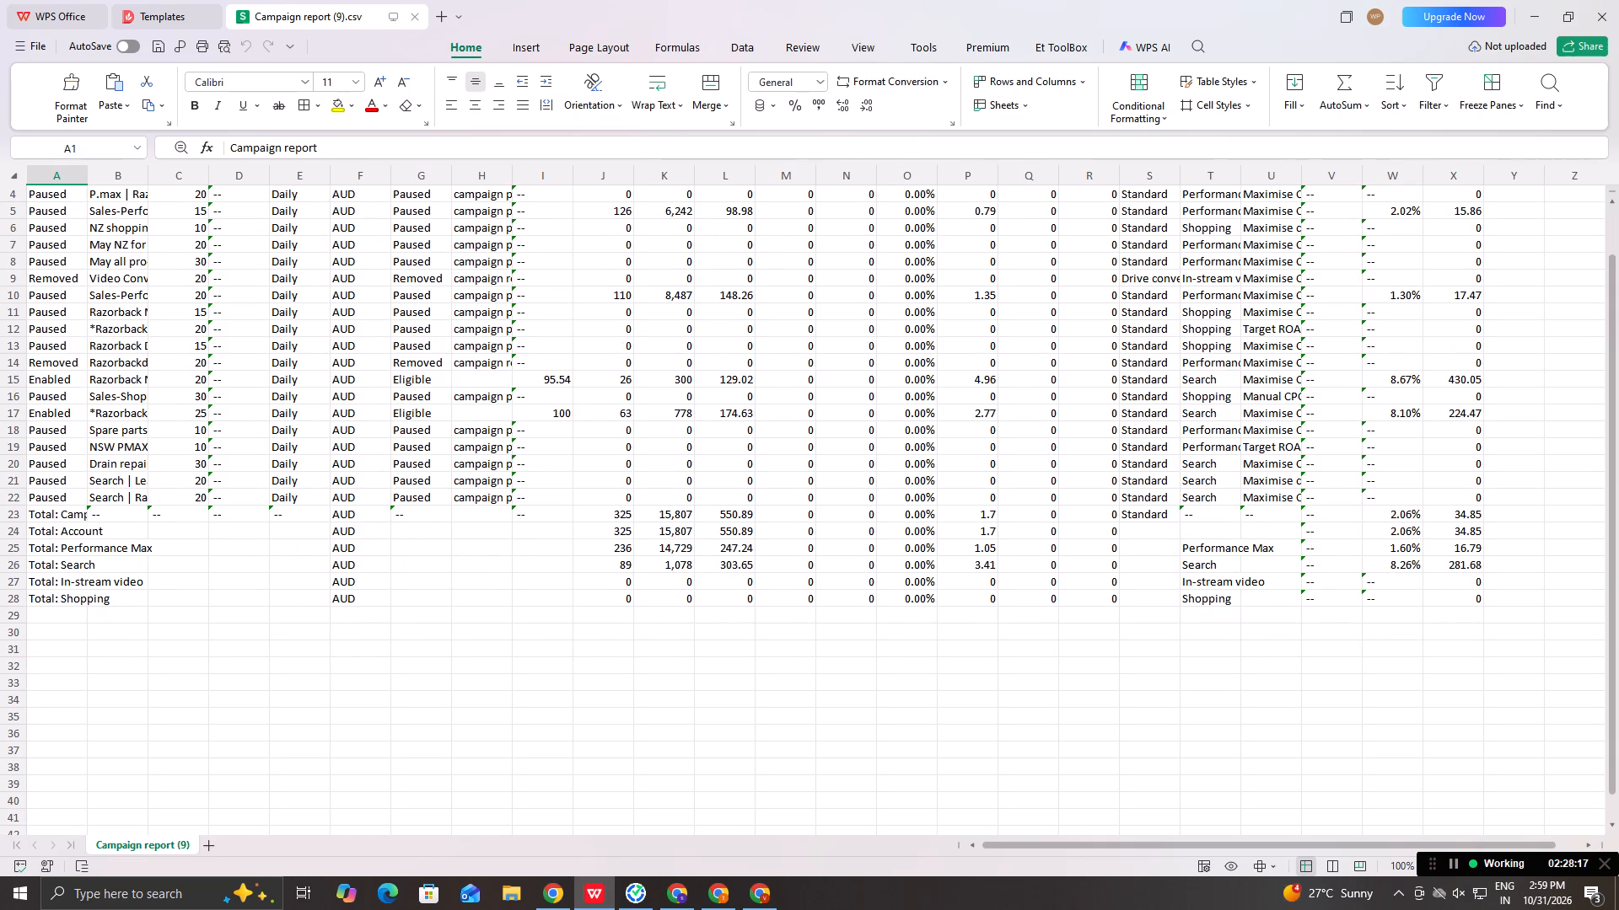
pyautogui.scroll(1, 462, 341)
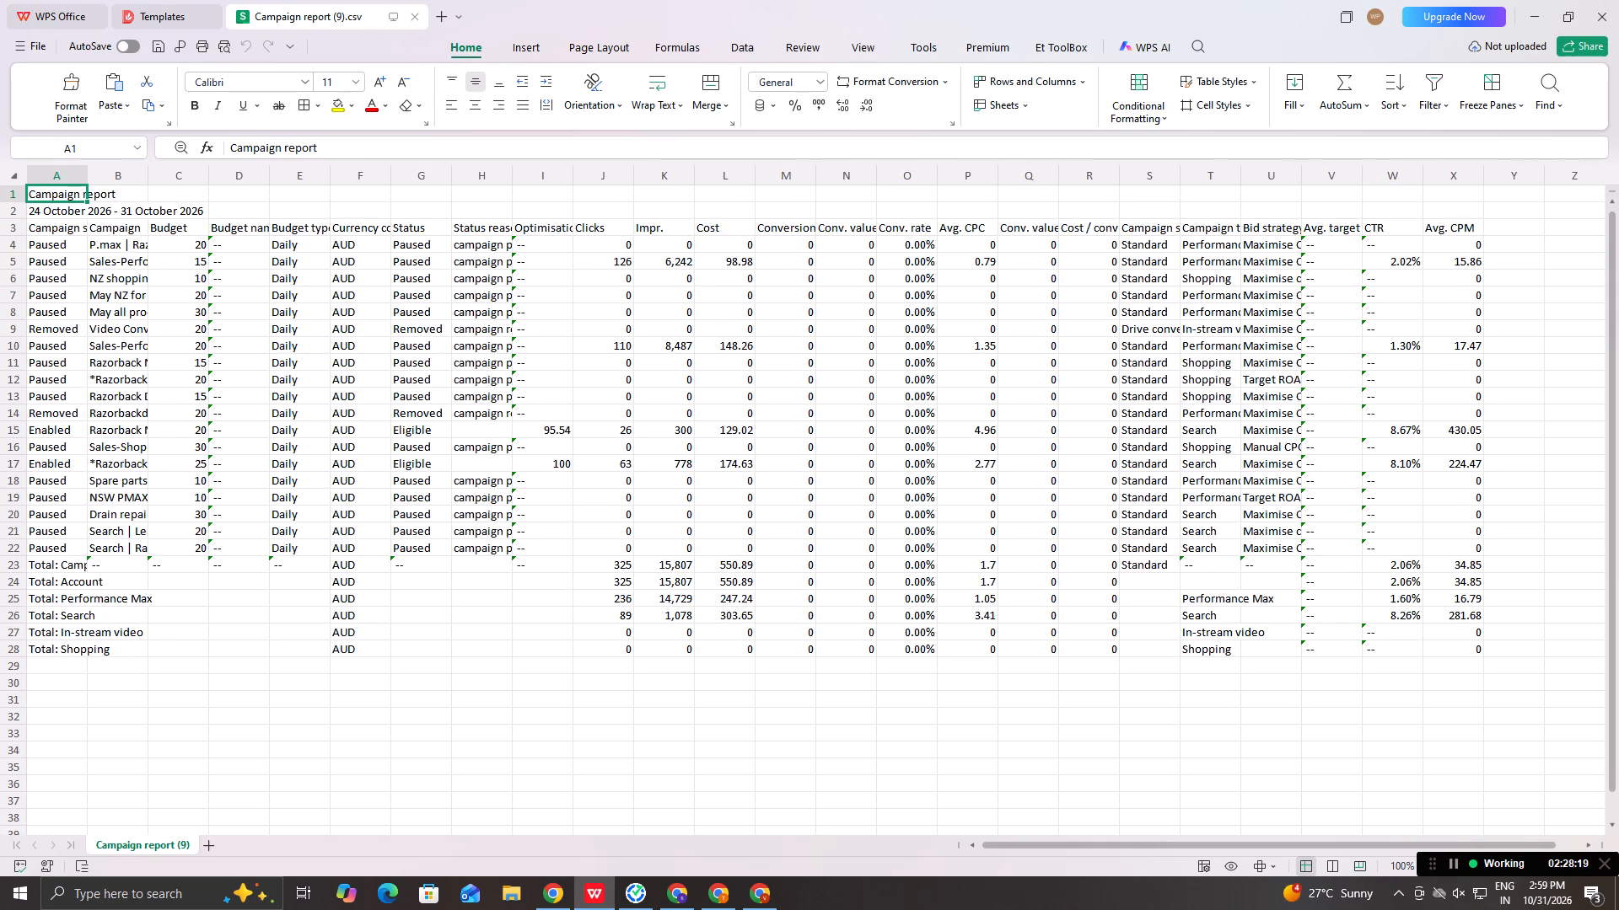
pyautogui.moveTo(145, 174); pyautogui.dragTo(253, 180)
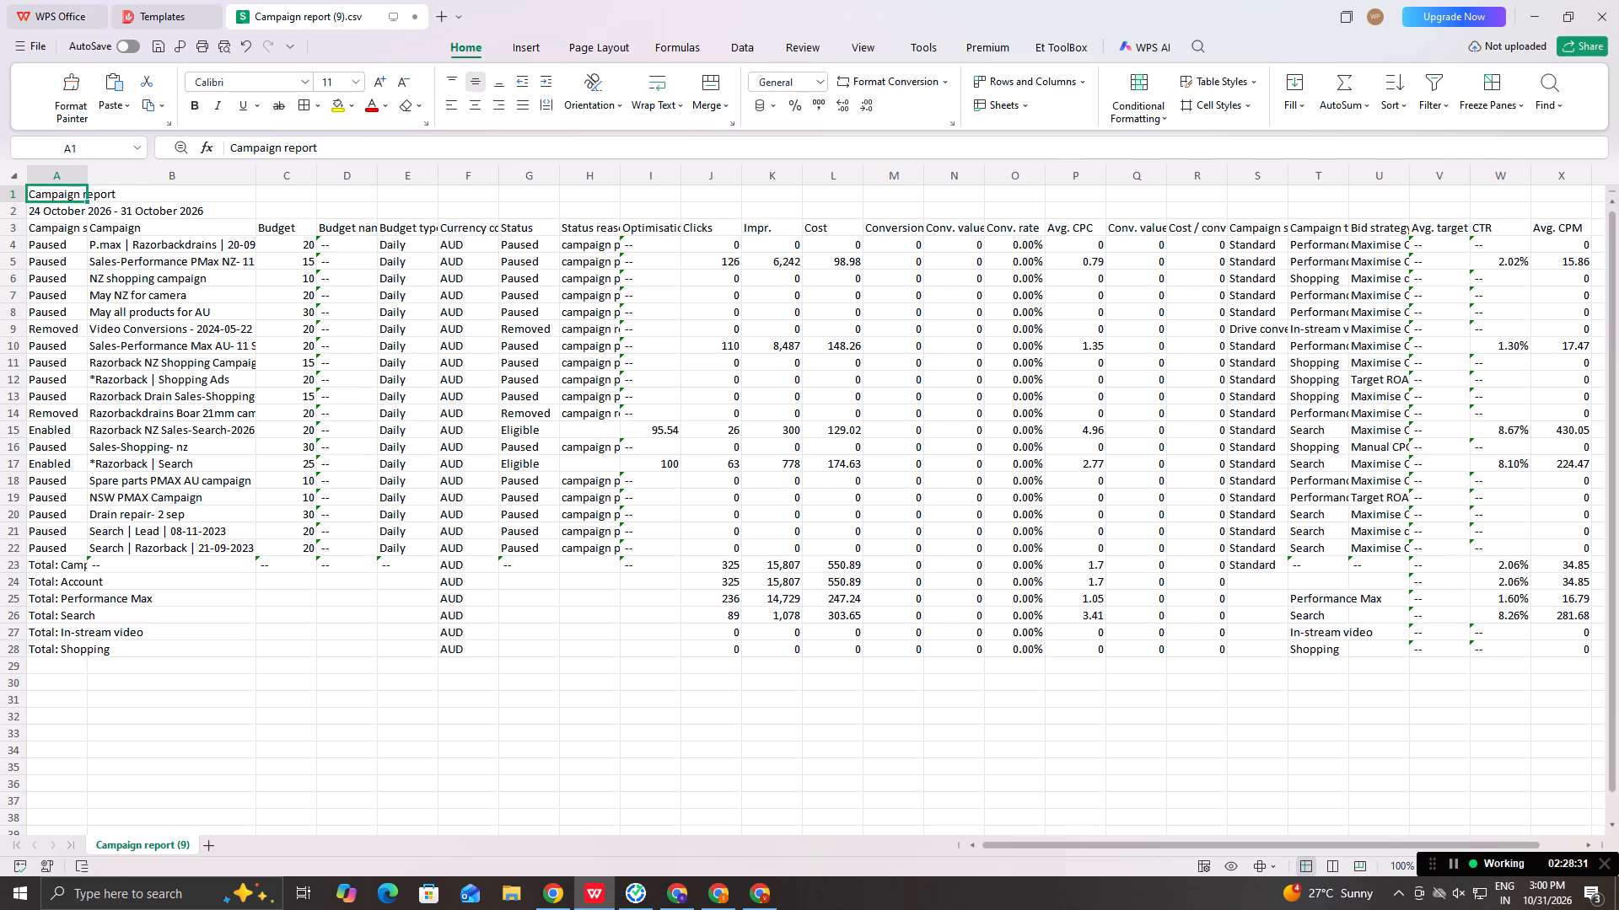
pyautogui.moveTo(191, 267); pyautogui.dragTo(713, 266)
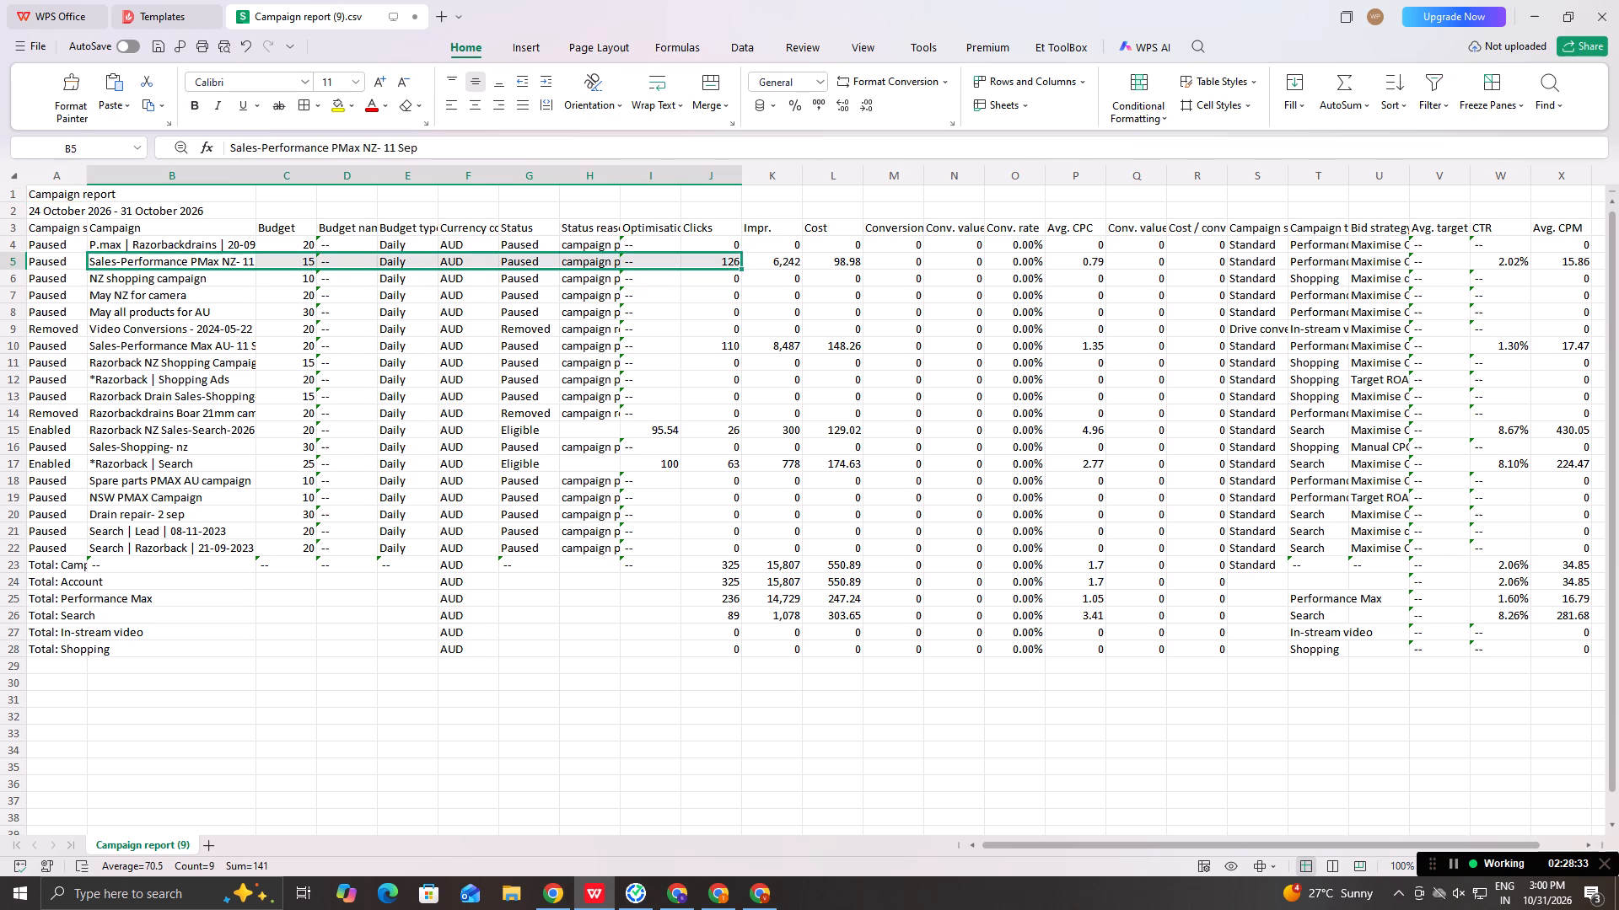
pyautogui.click(713, 355)
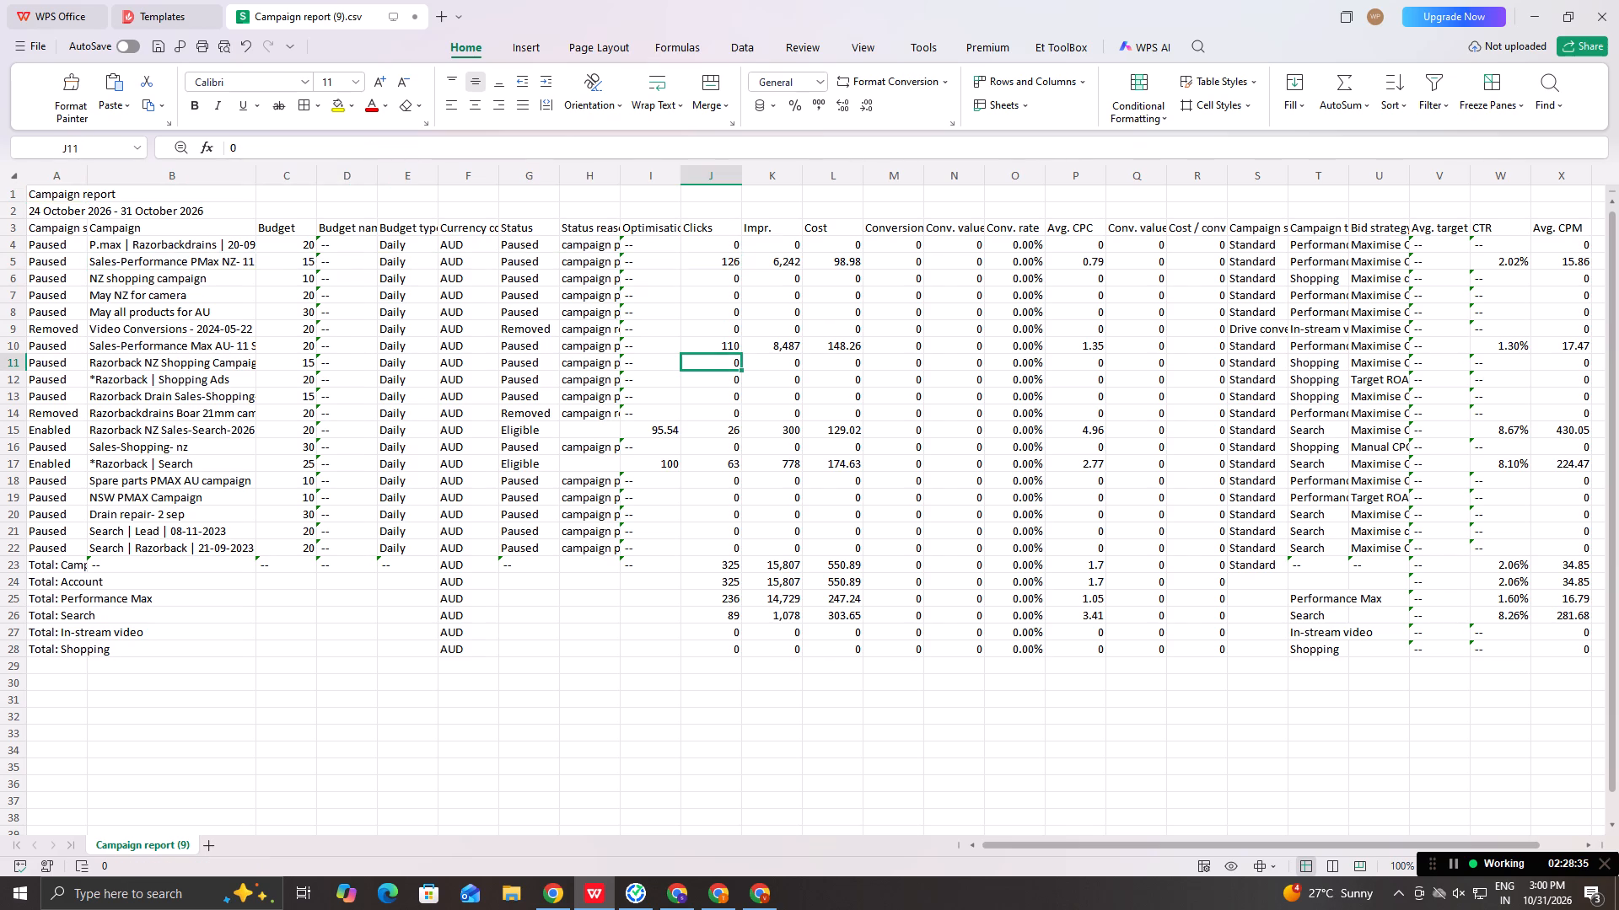
# Switch to the Razorback Drain Ads Report-24-Oct-26 spreadsheet in Chrome and examine which campaigns and columns its Campaign table uses.
pyautogui.hotkey('alt', 'Tab')
pyautogui.hotkey('alt', 'Tab')
pyautogui.hotkey('alt', 'Tab')
pyautogui.hotkey('alt', 'Tab')
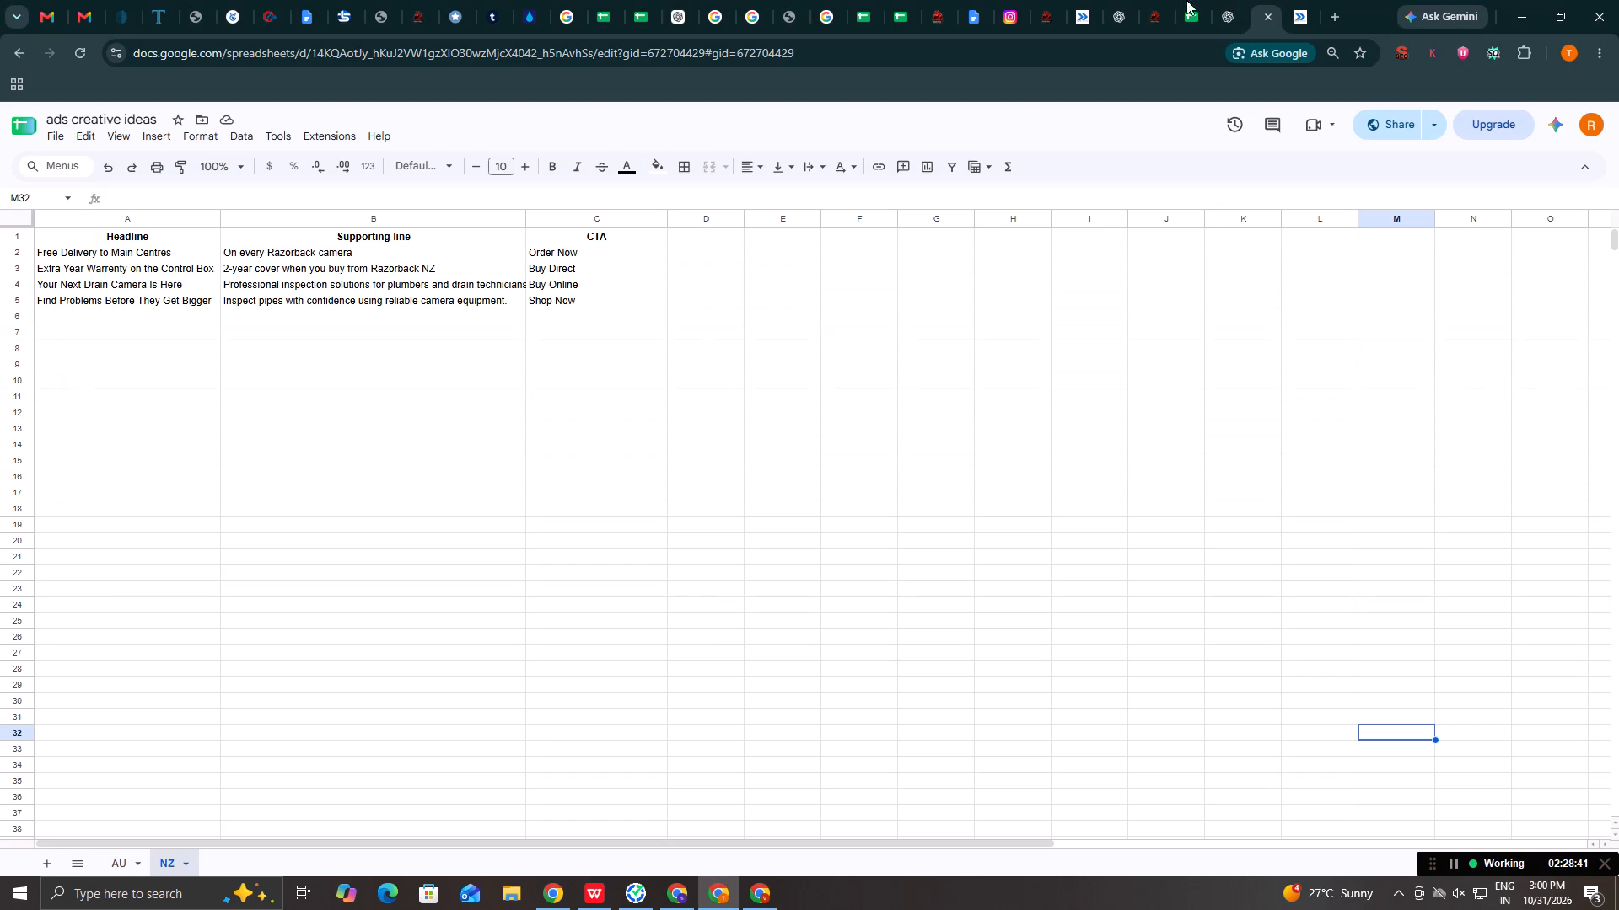
pyautogui.hotkey('alt', 'Tab')
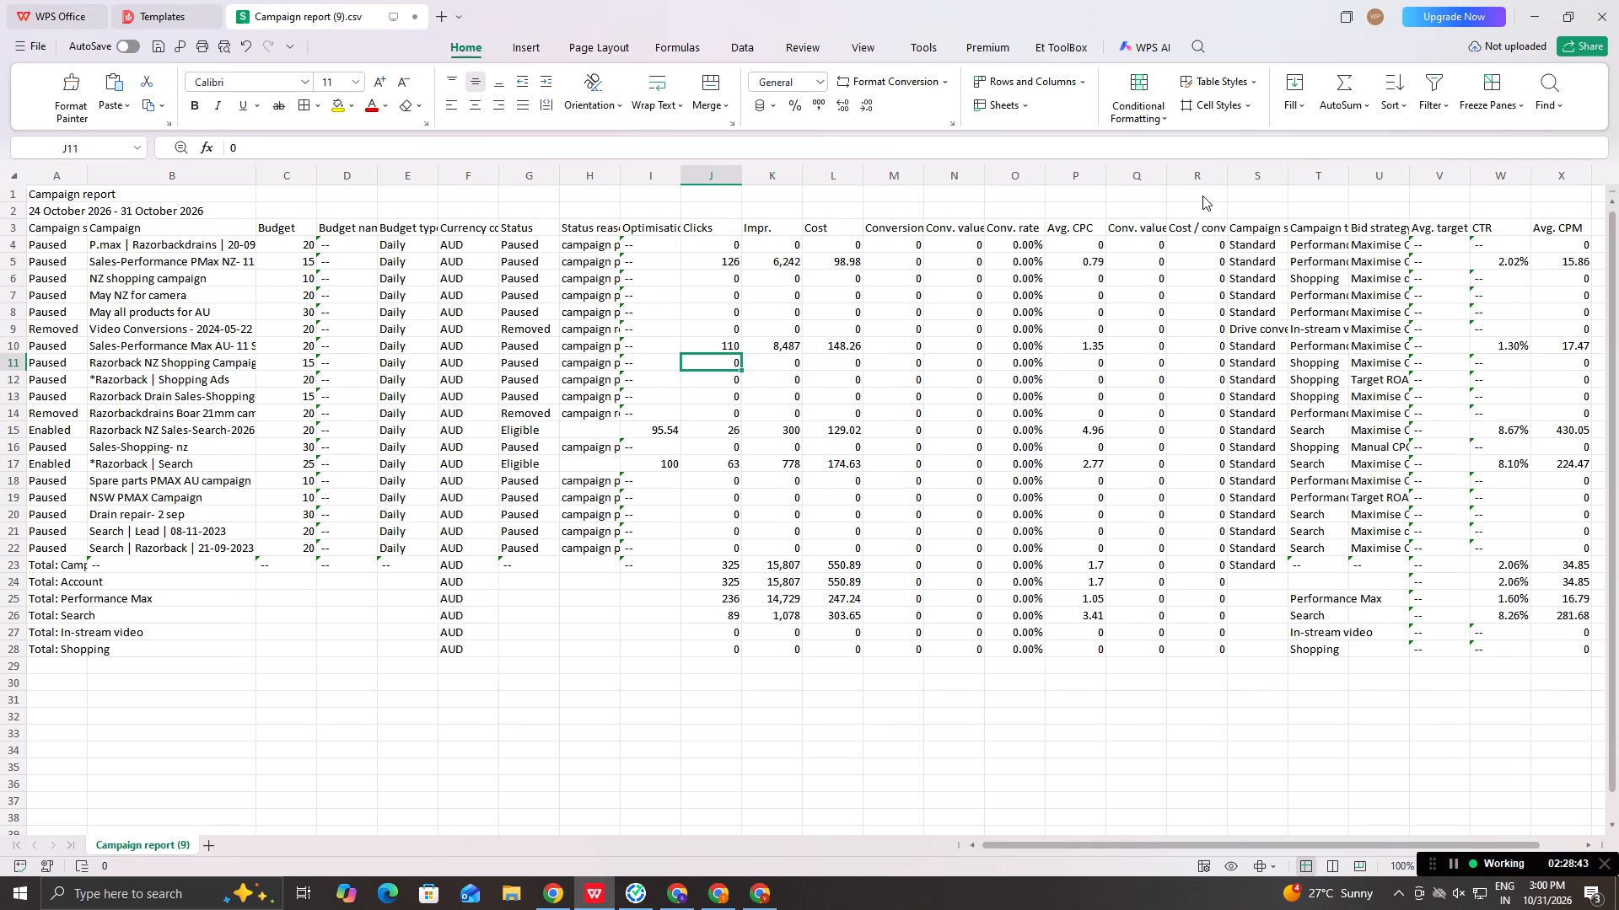
pyautogui.hotkey('alt', 'Tab')
pyautogui.hotkey('alt', 'Tab')
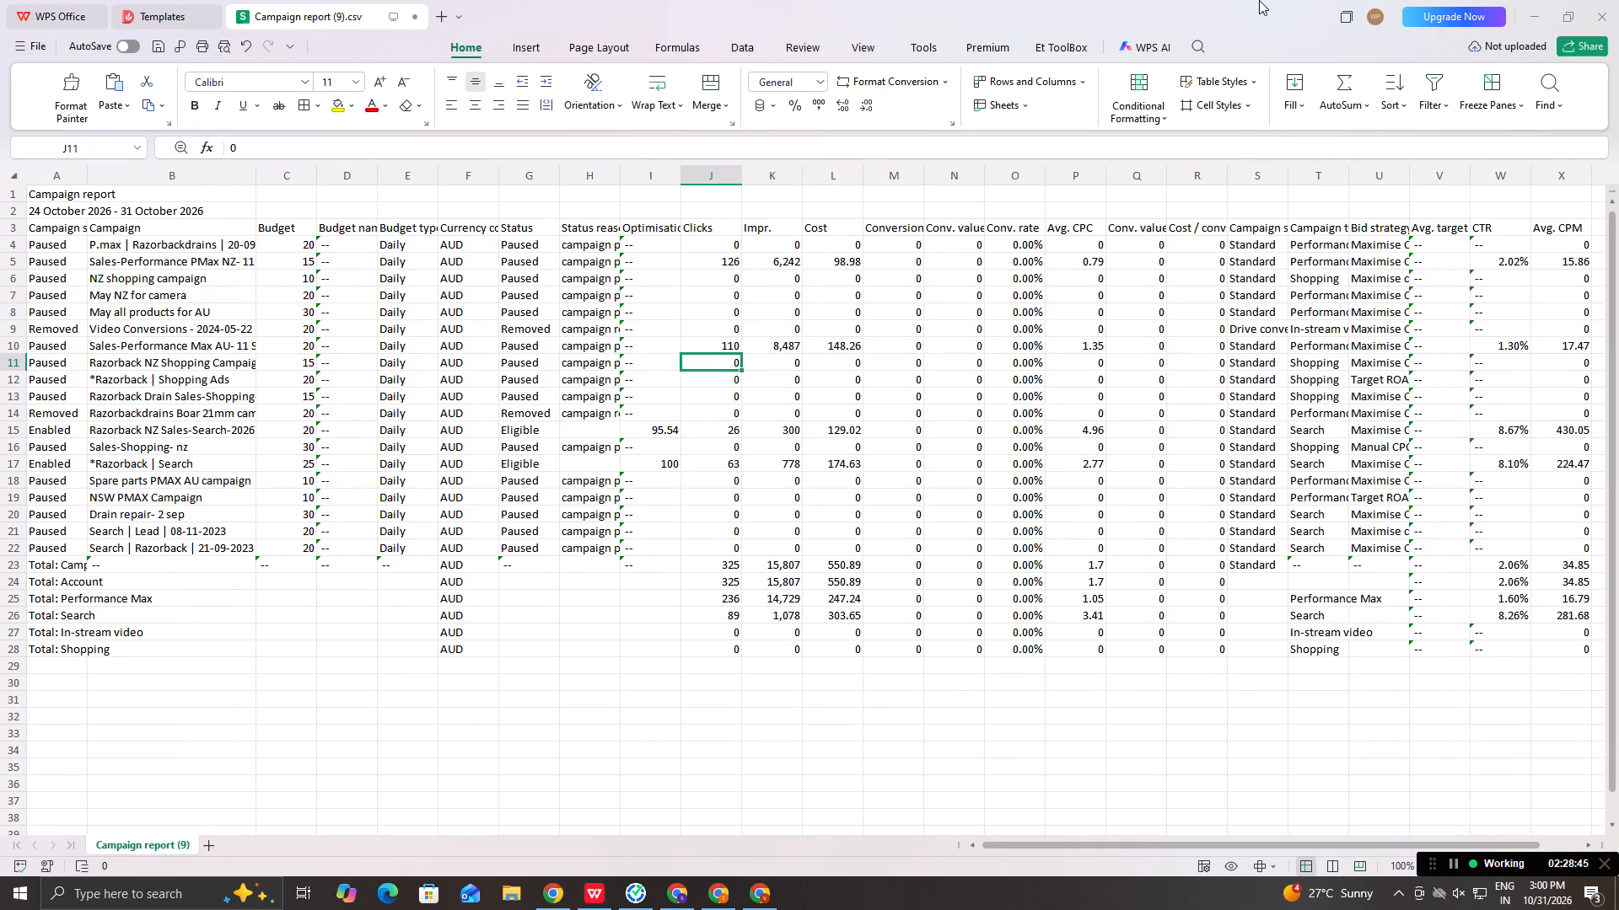
pyautogui.click(1092, 0)
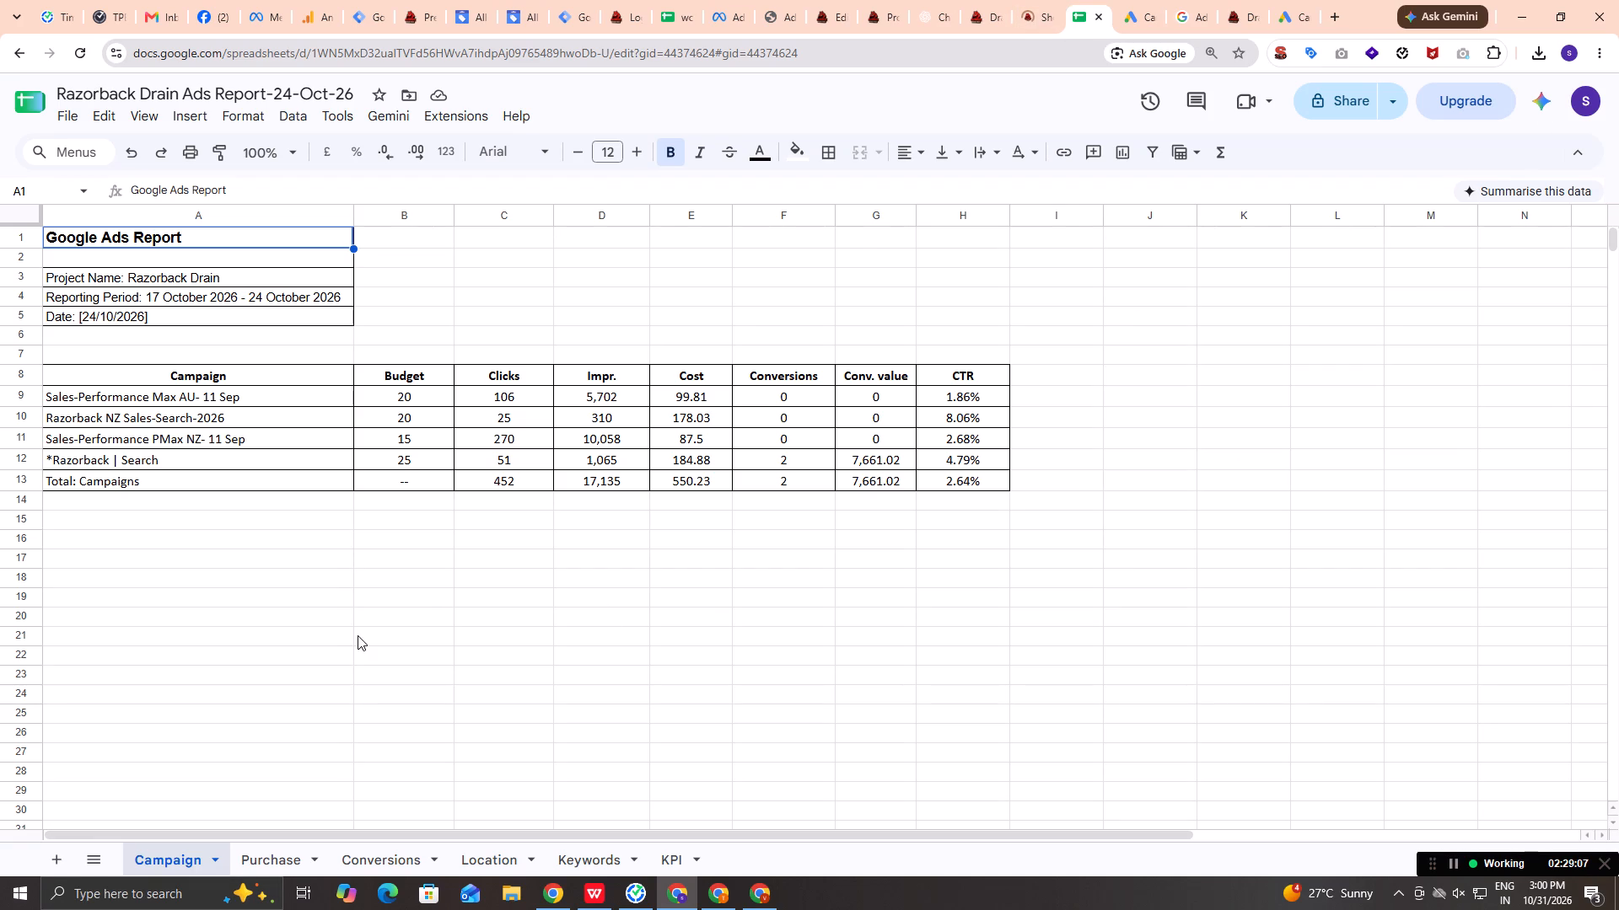
pyautogui.hotkey('alt', 'Tab')
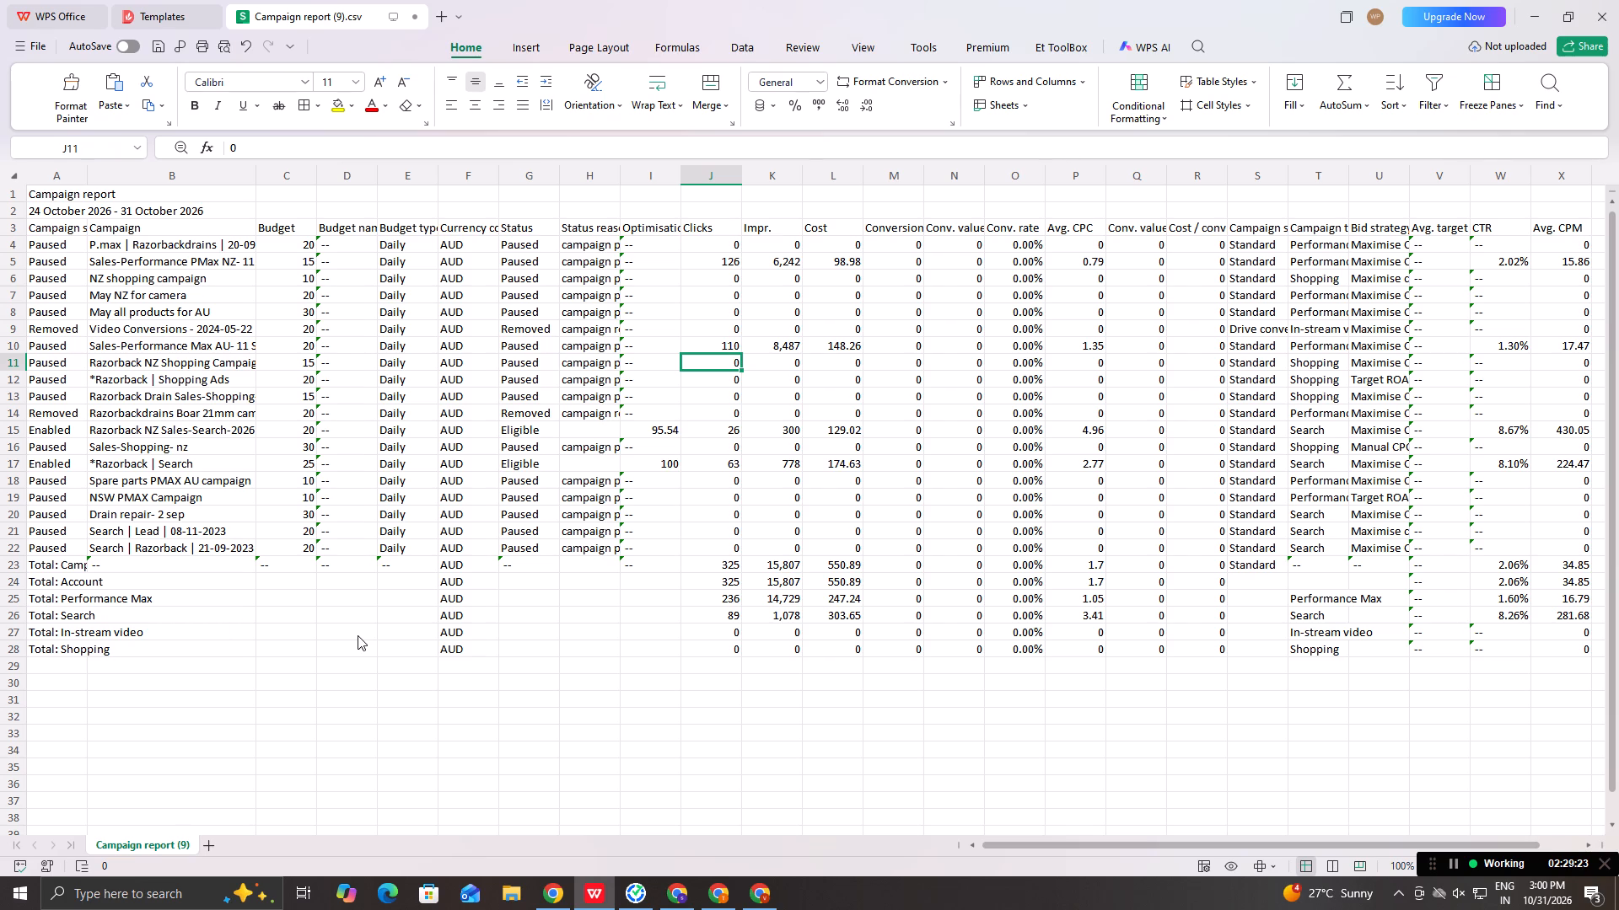
pyautogui.hotkey('alt', 'Tab')
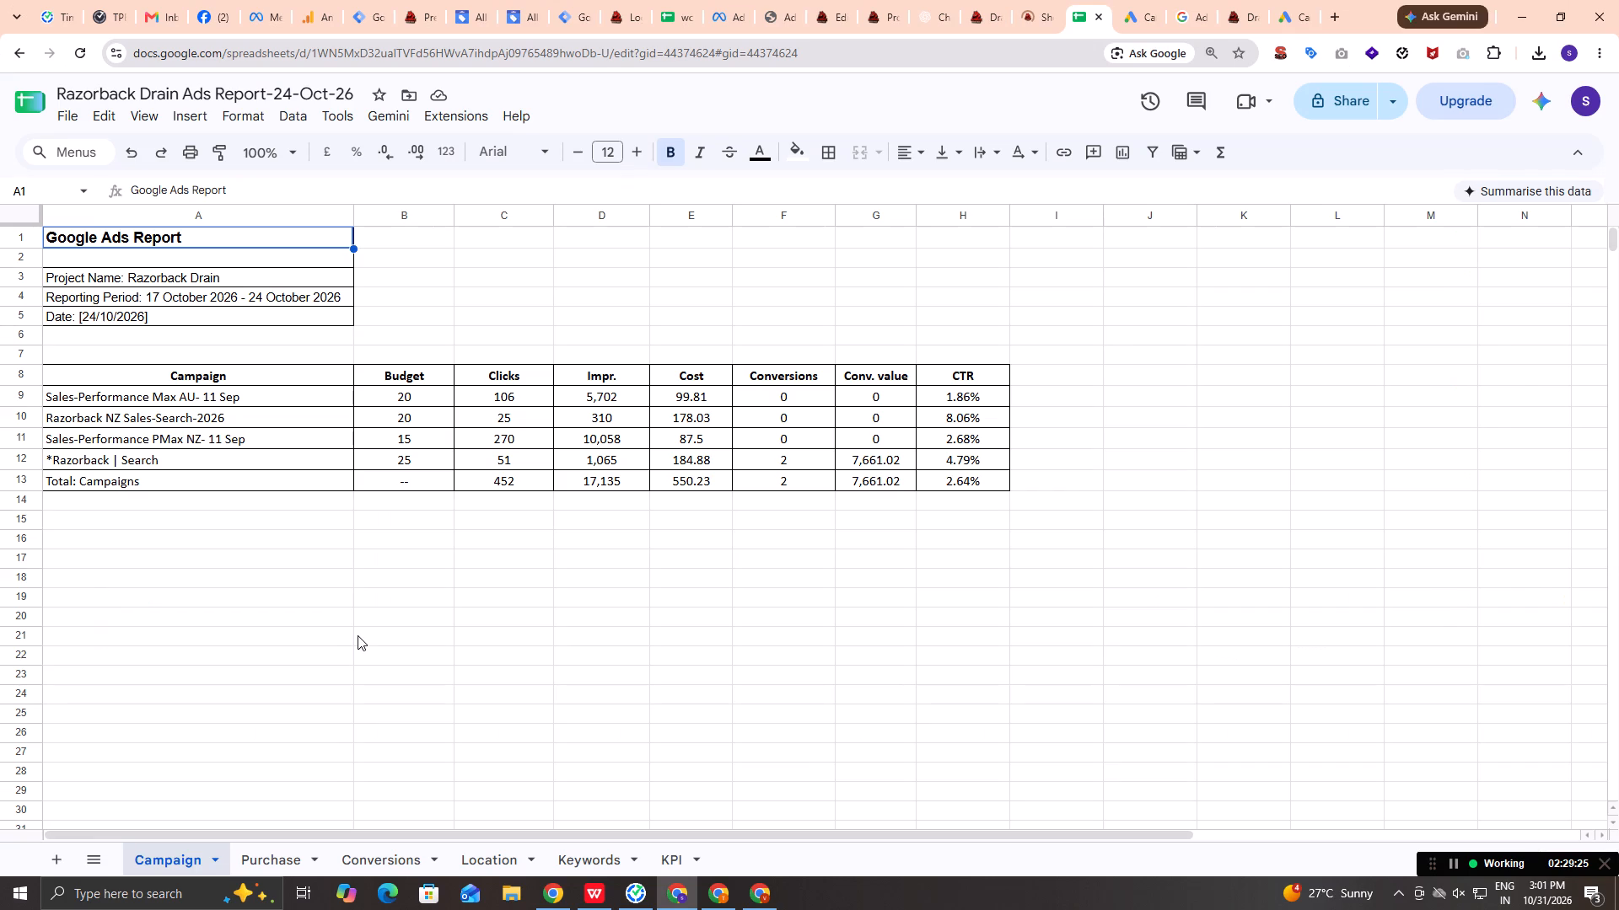
pyautogui.press('Tab')
pyautogui.press('Tab')
pyautogui.press('Tab')
pyautogui.press('Tab')
pyautogui.hotkey('alt', 'Tab')
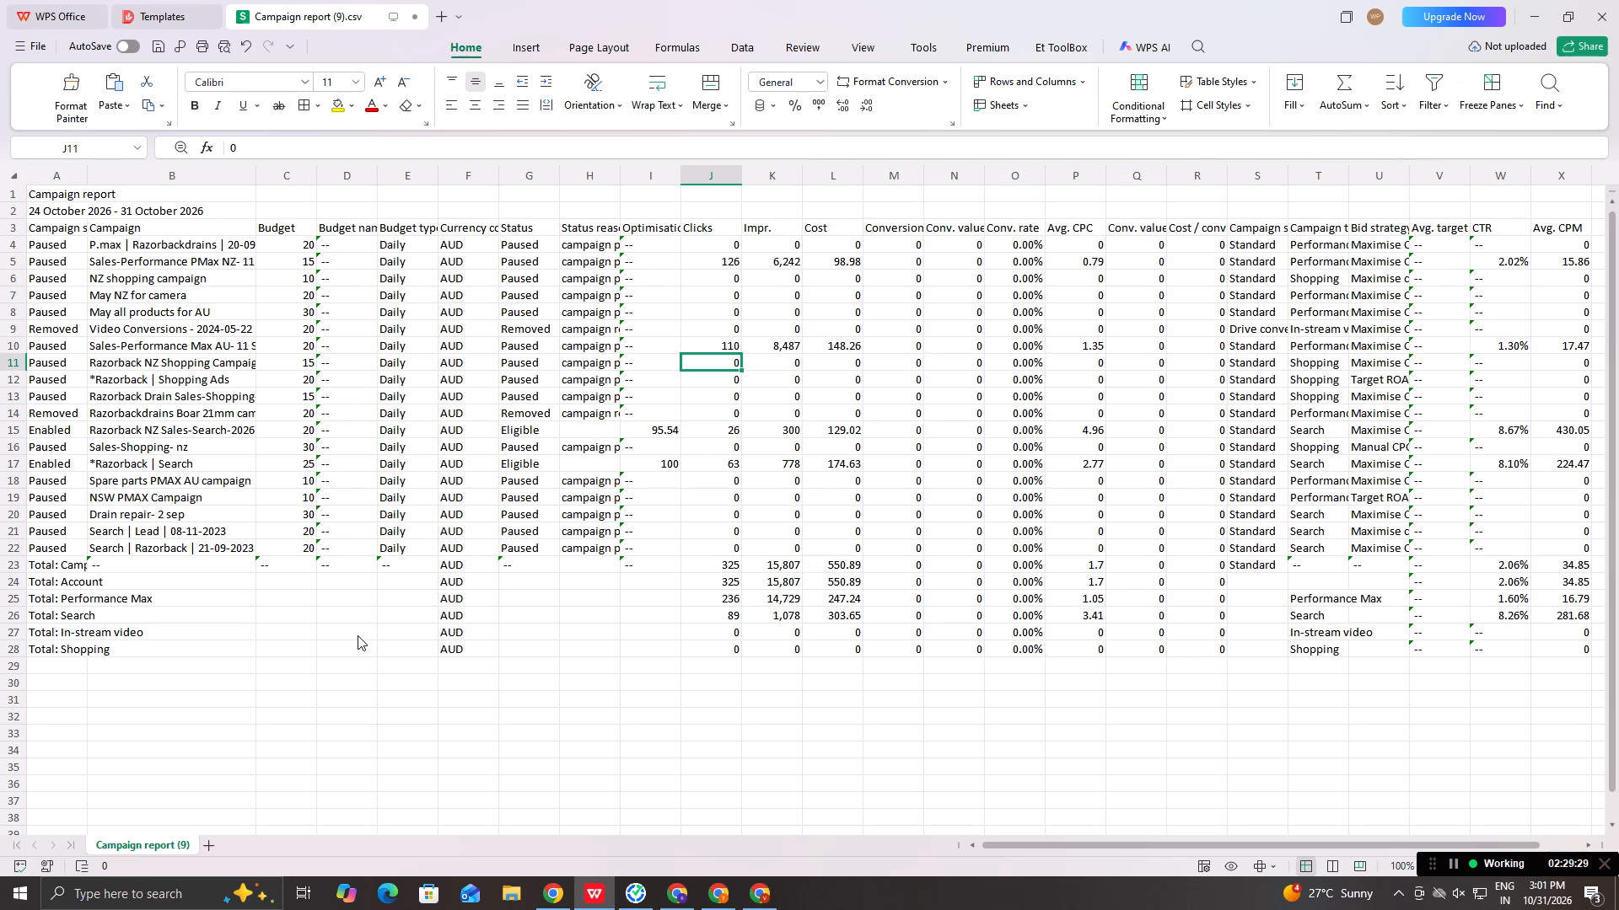
# In the CSV in WPS Office, delete the entire rows of P.max | Razorbackdrains and of NZ shopping campaign through Video Conversions.
pyautogui.click(73, 244)
pyautogui.rightClick(73, 244)
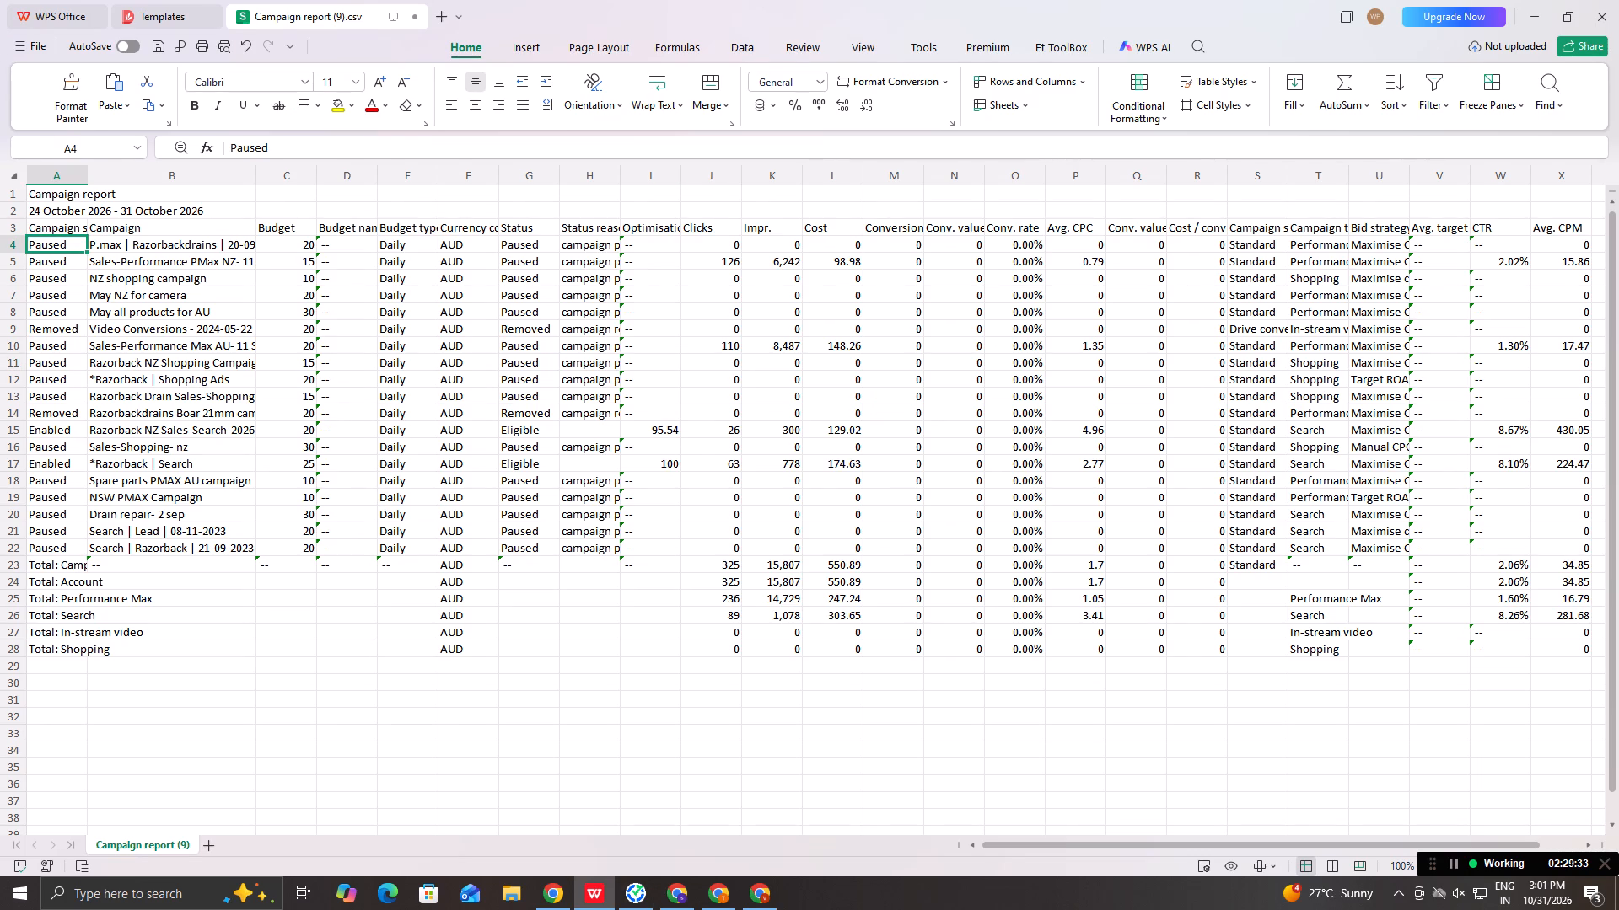
pyautogui.click(144, 304)
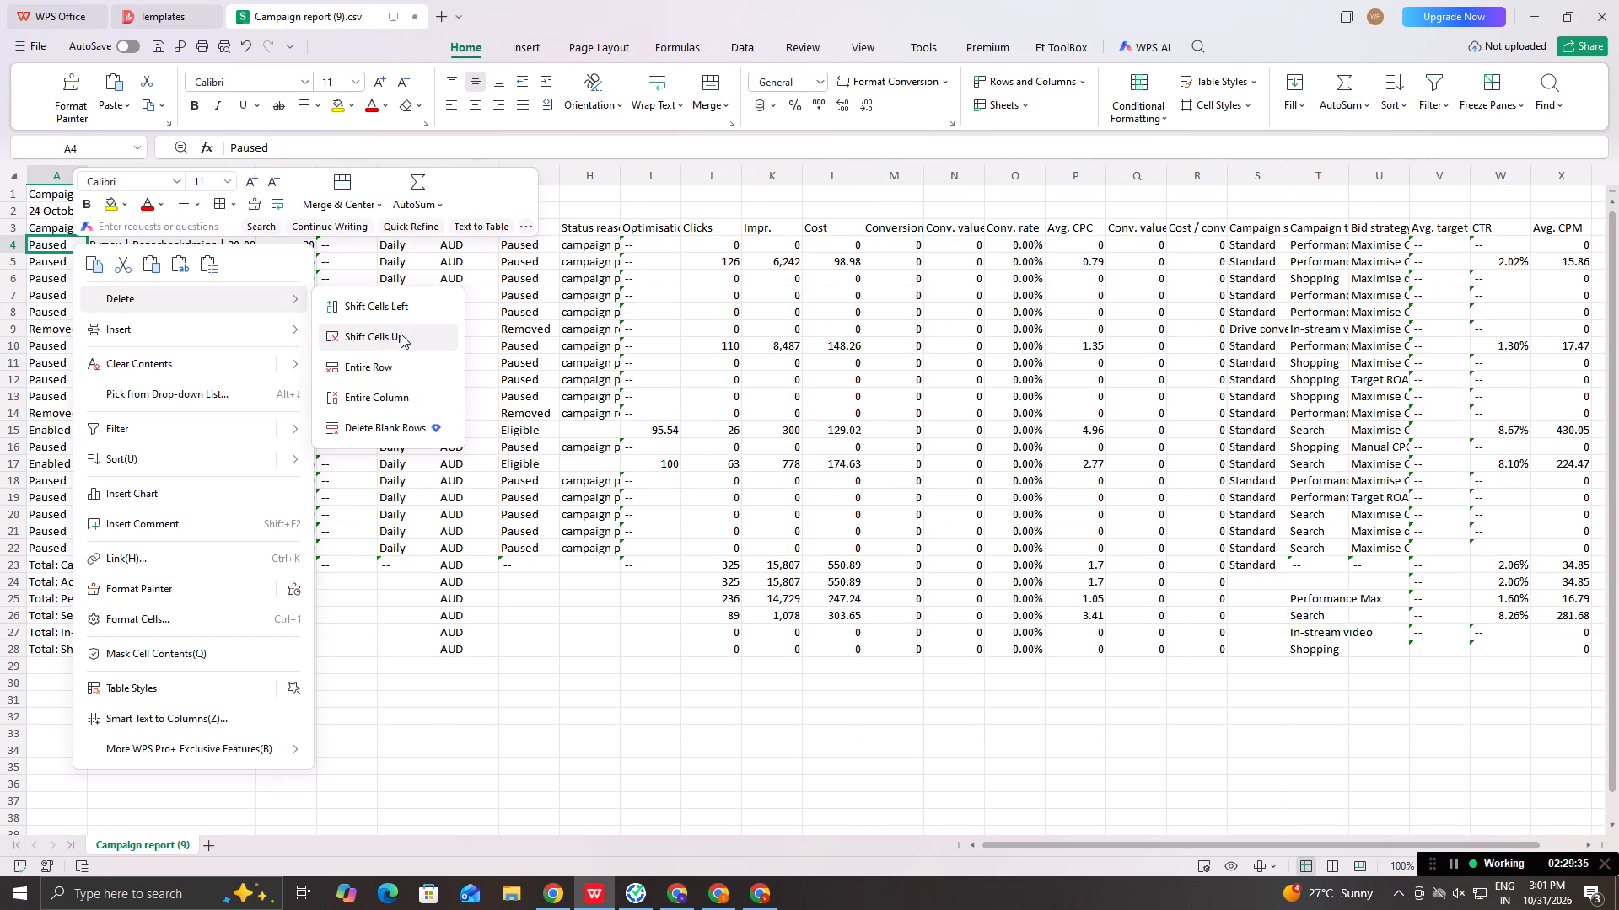
pyautogui.click(400, 359)
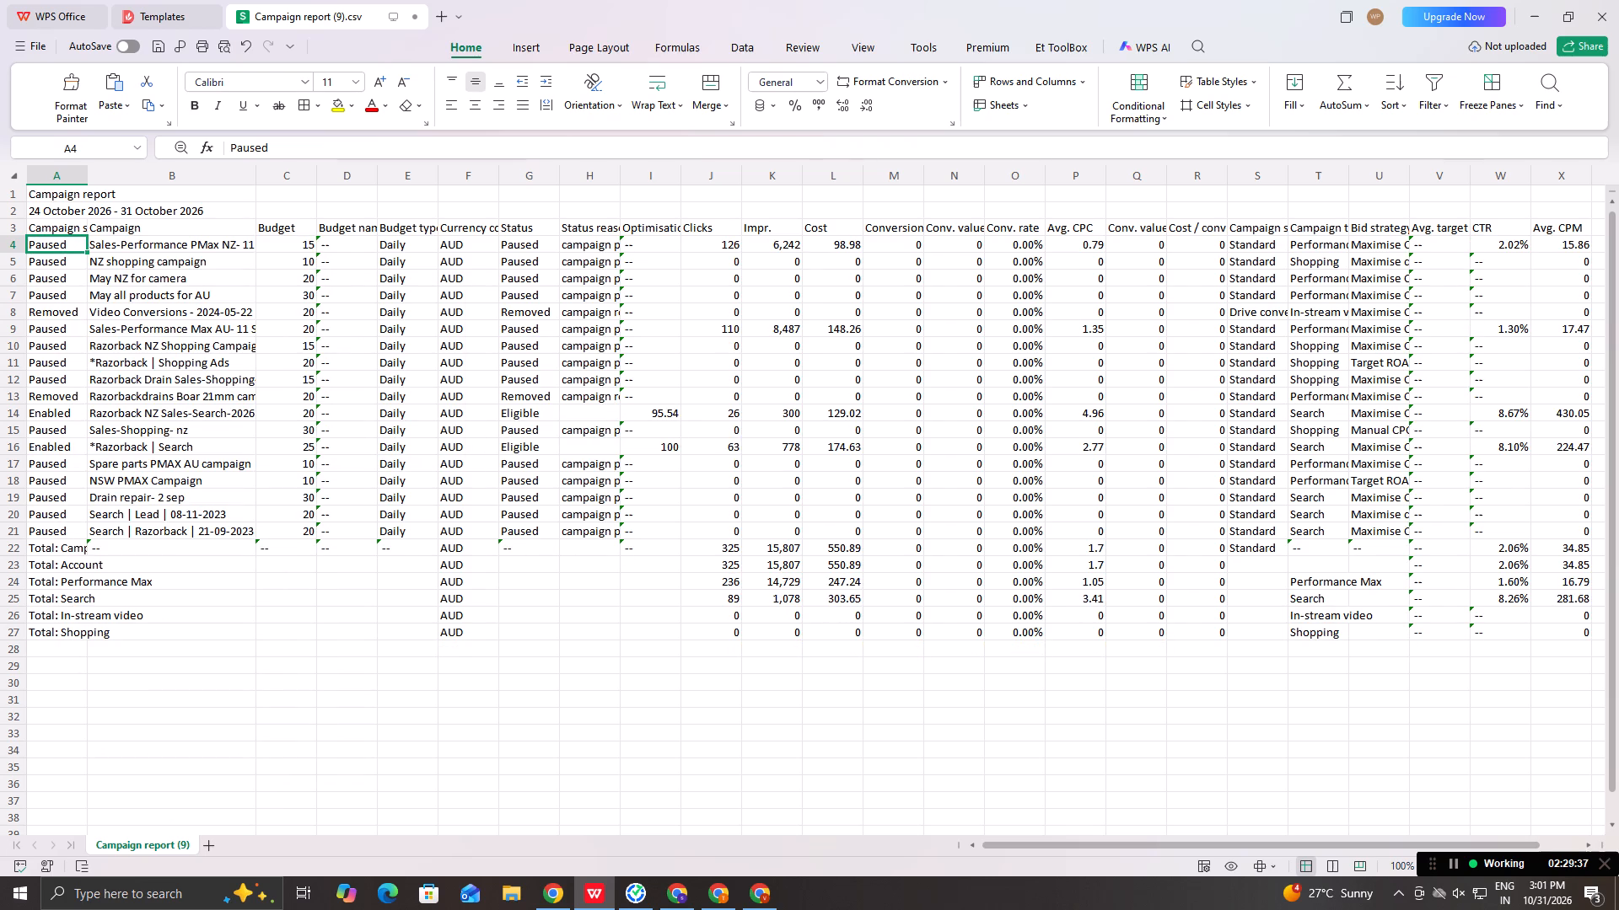
pyautogui.moveTo(75, 263); pyautogui.dragTo(68, 285)
pyautogui.rightClick(68, 285)
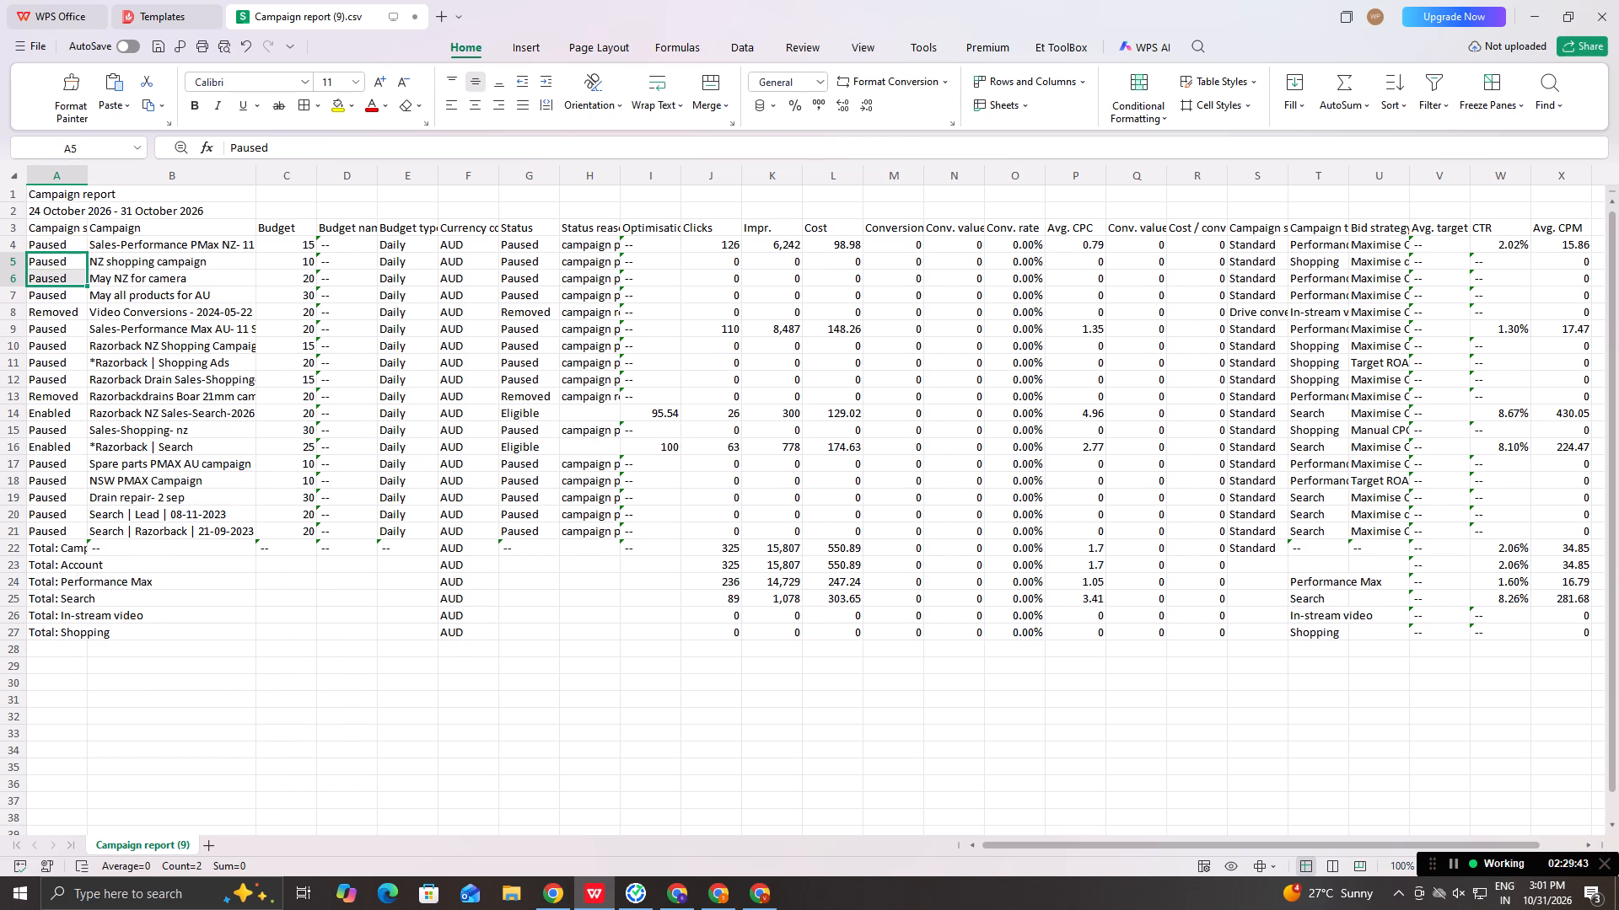
pyautogui.moveTo(60, 313); pyautogui.dragTo(67, 265)
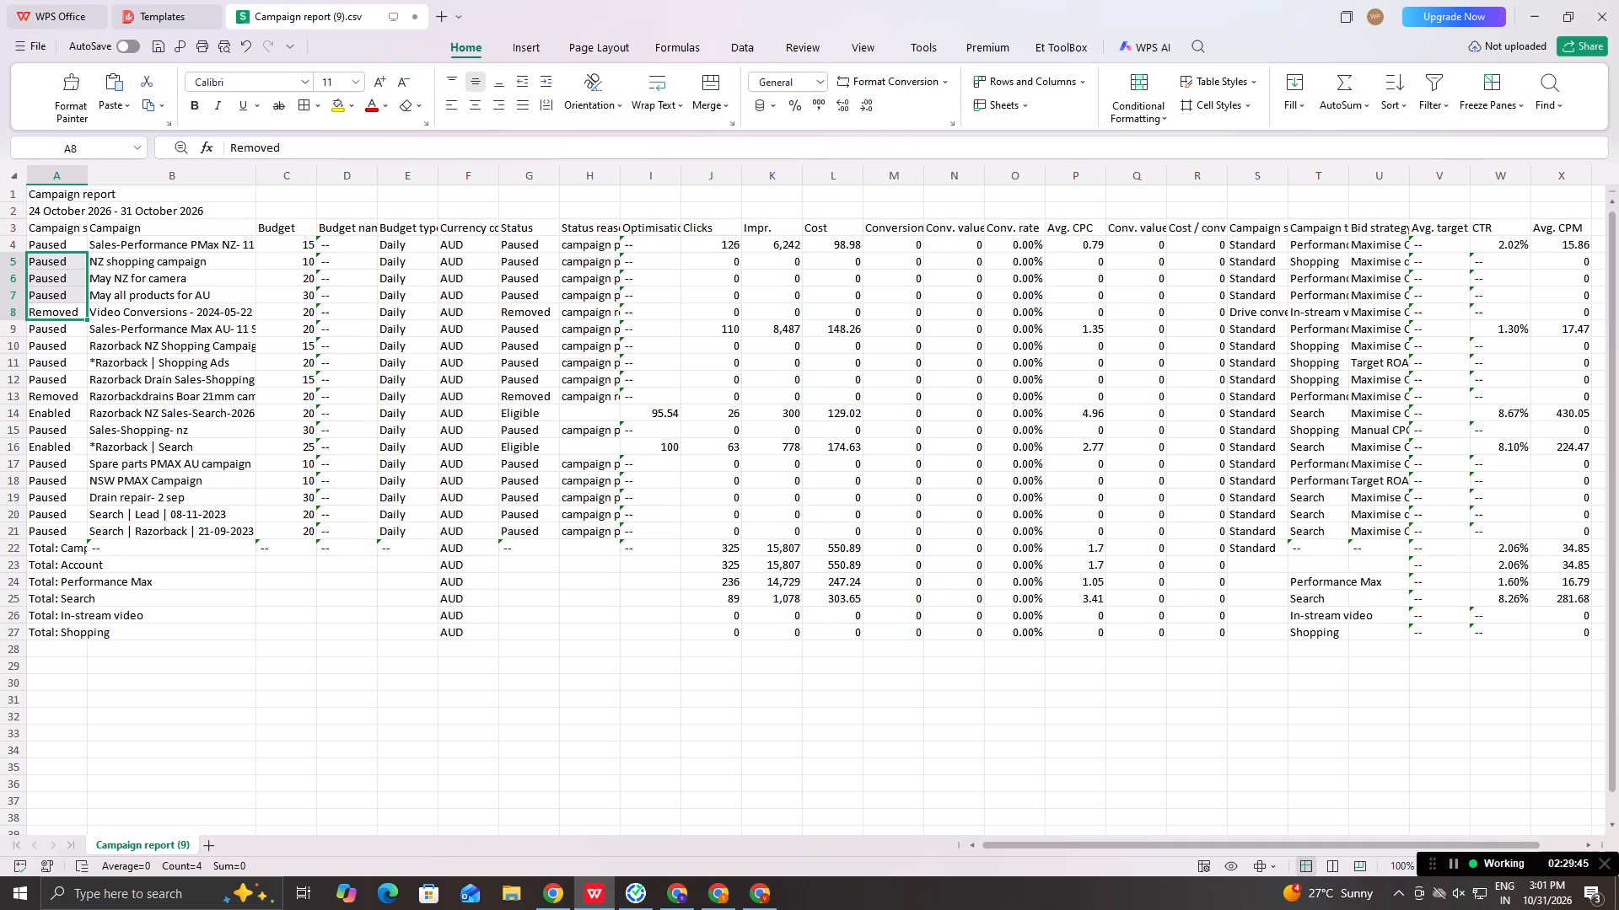
pyautogui.rightClick(67, 265)
pyautogui.click(134, 313)
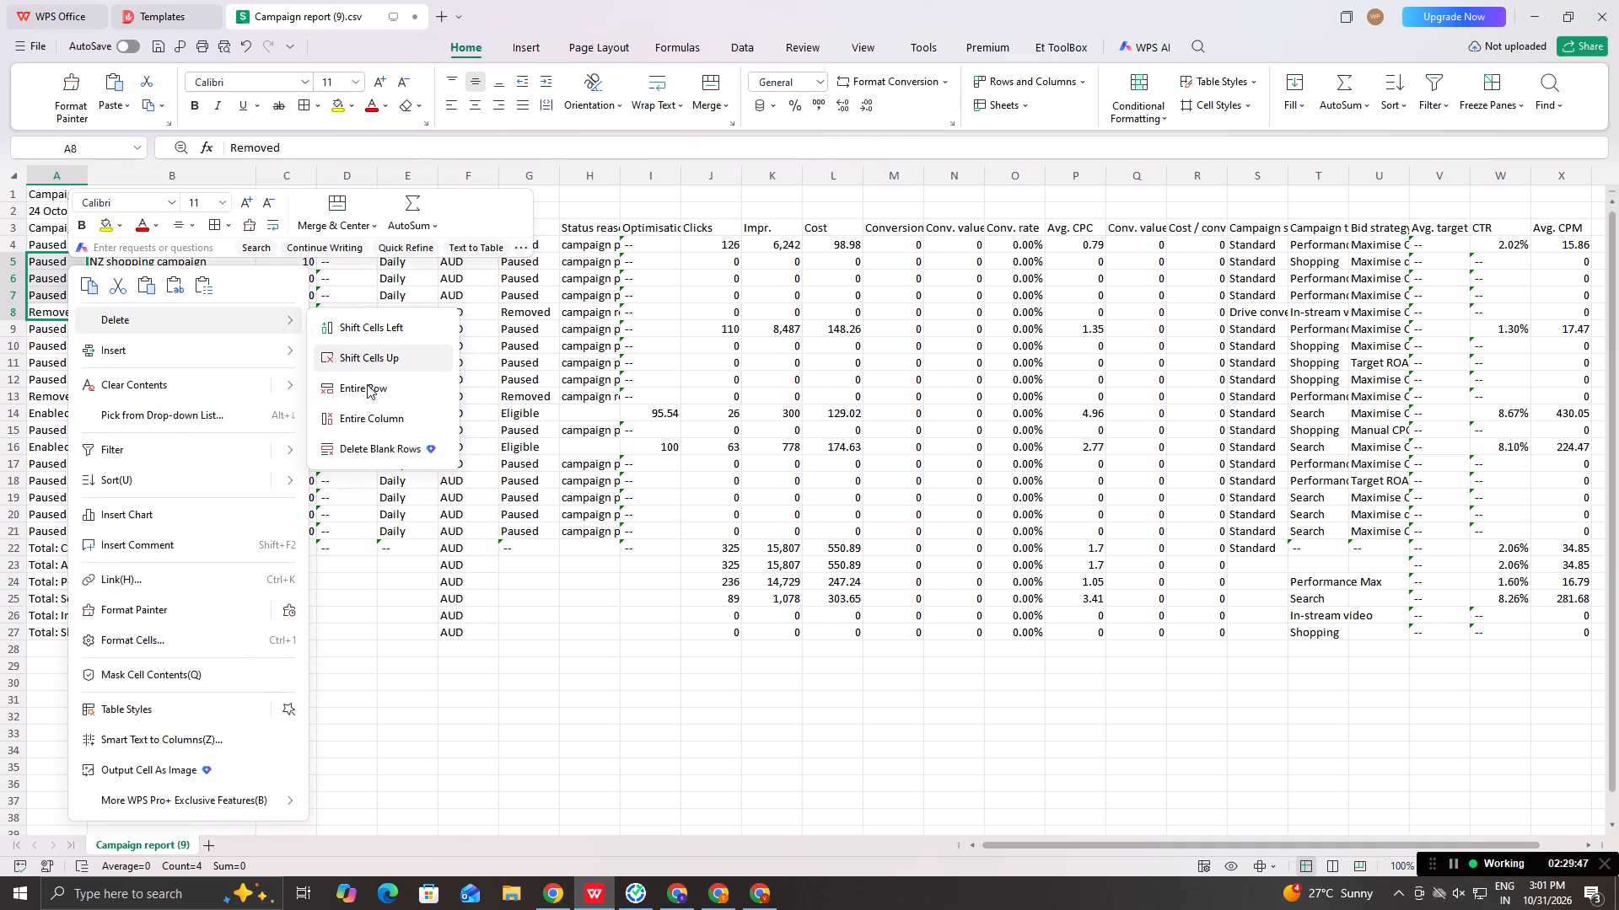
pyautogui.click(367, 385)
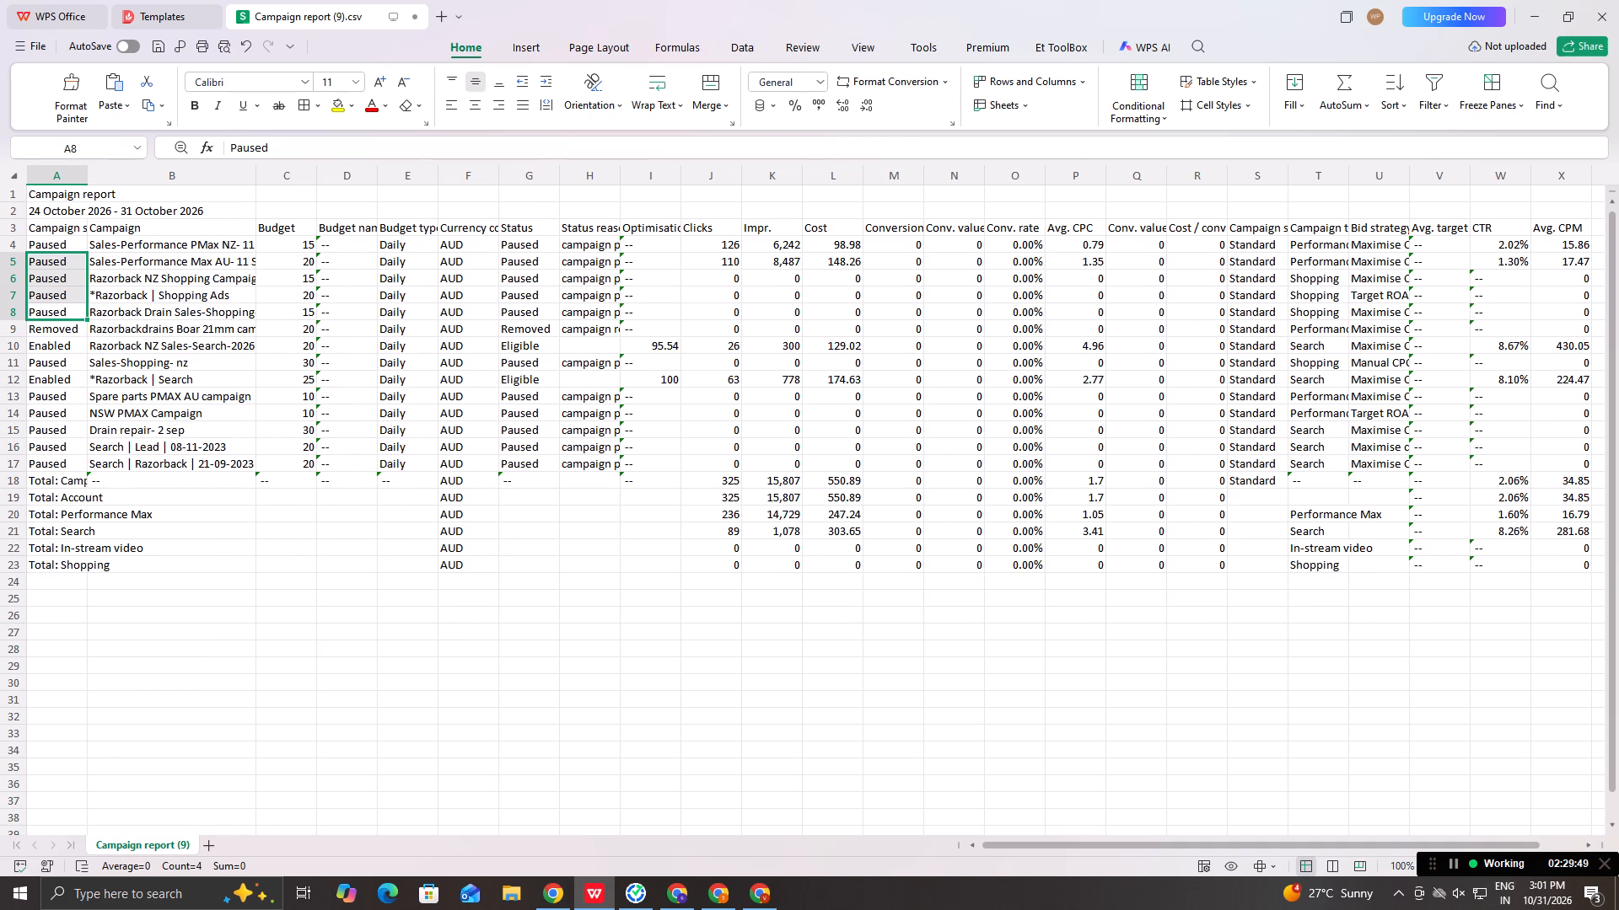
# Delete the entire rows of Razorback Drain Sales-Shopping, Razorbackdrains Boar 21mm and Razorback NZ Shopping Campaign.
pyautogui.click(162, 340)
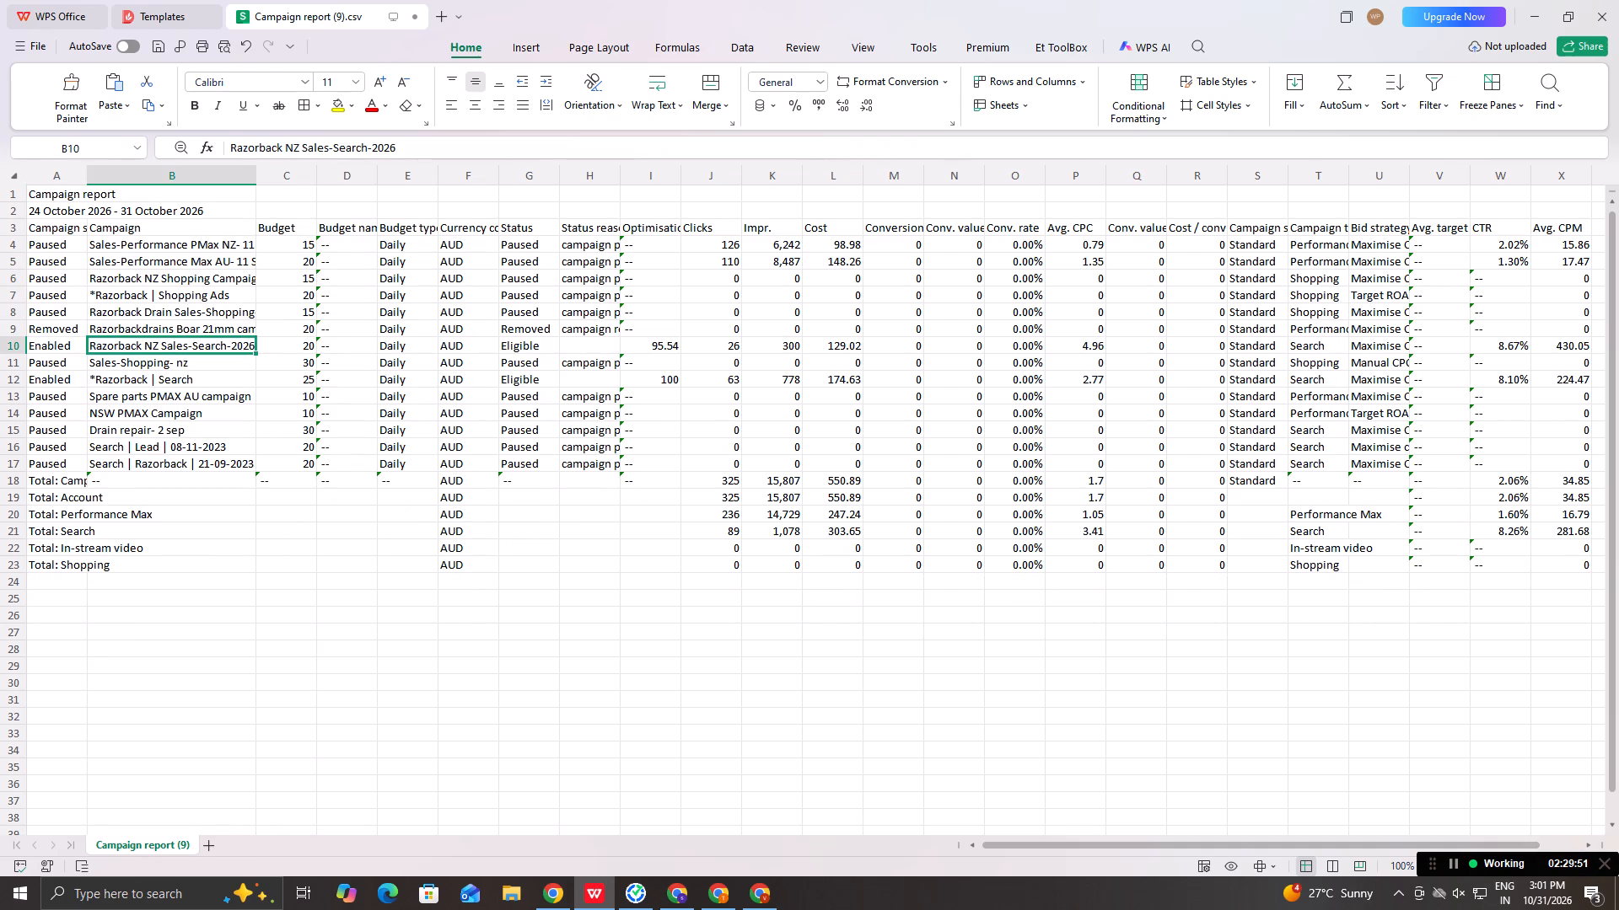
pyautogui.moveTo(71, 313); pyautogui.dragTo(70, 324)
pyautogui.rightClick(70, 324)
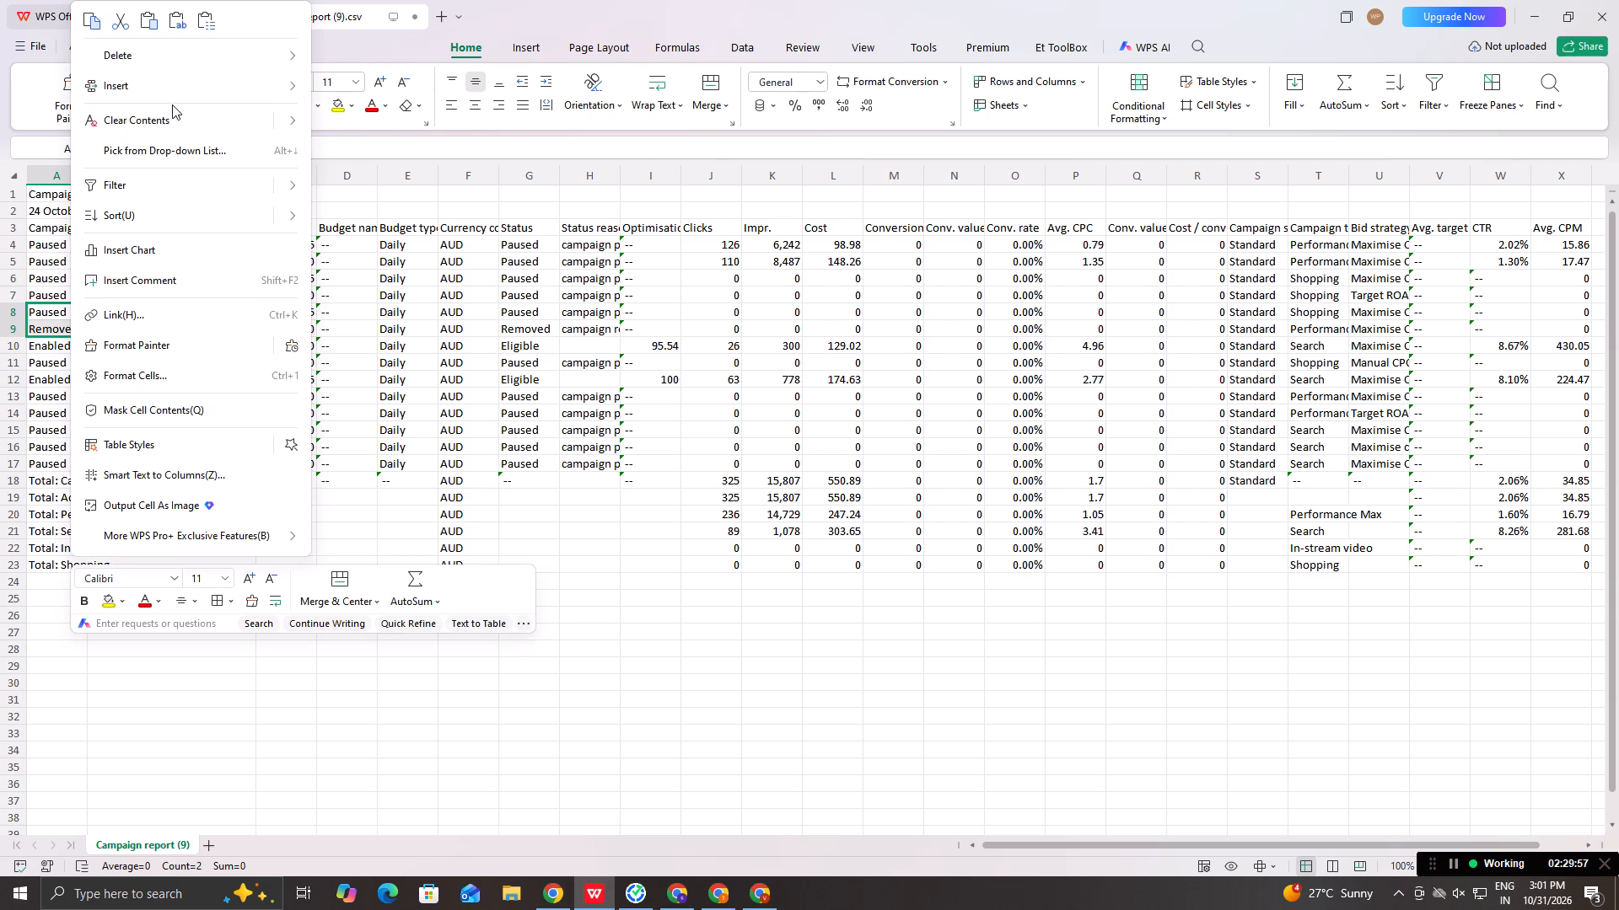
pyautogui.click(238, 55)
pyautogui.click(360, 126)
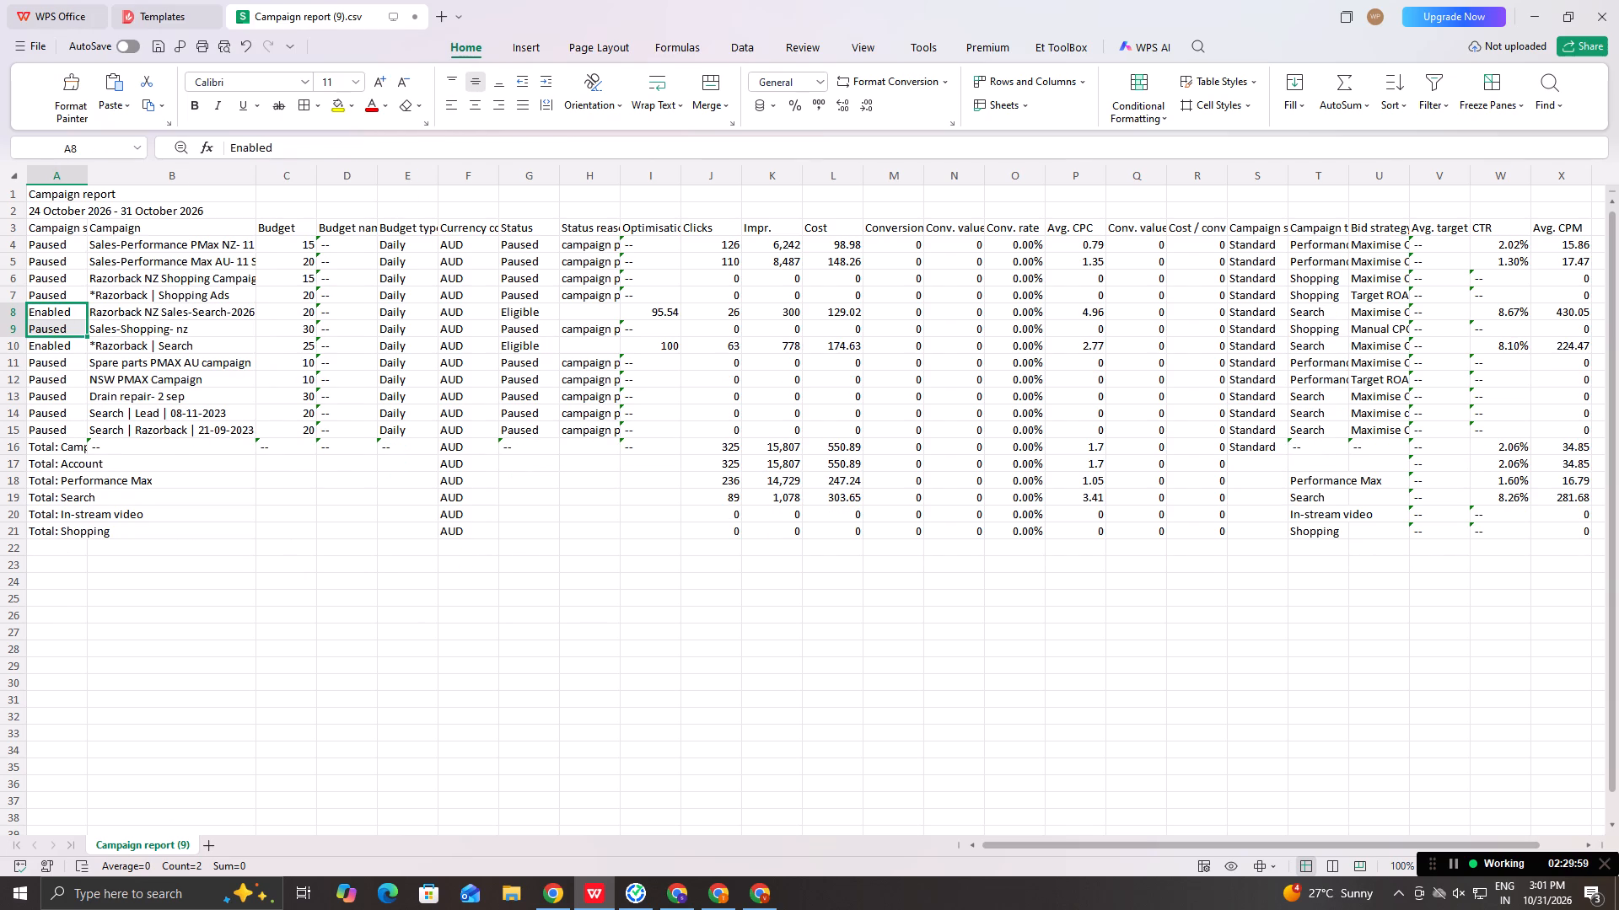
pyautogui.click(64, 281)
pyautogui.rightClick(64, 281)
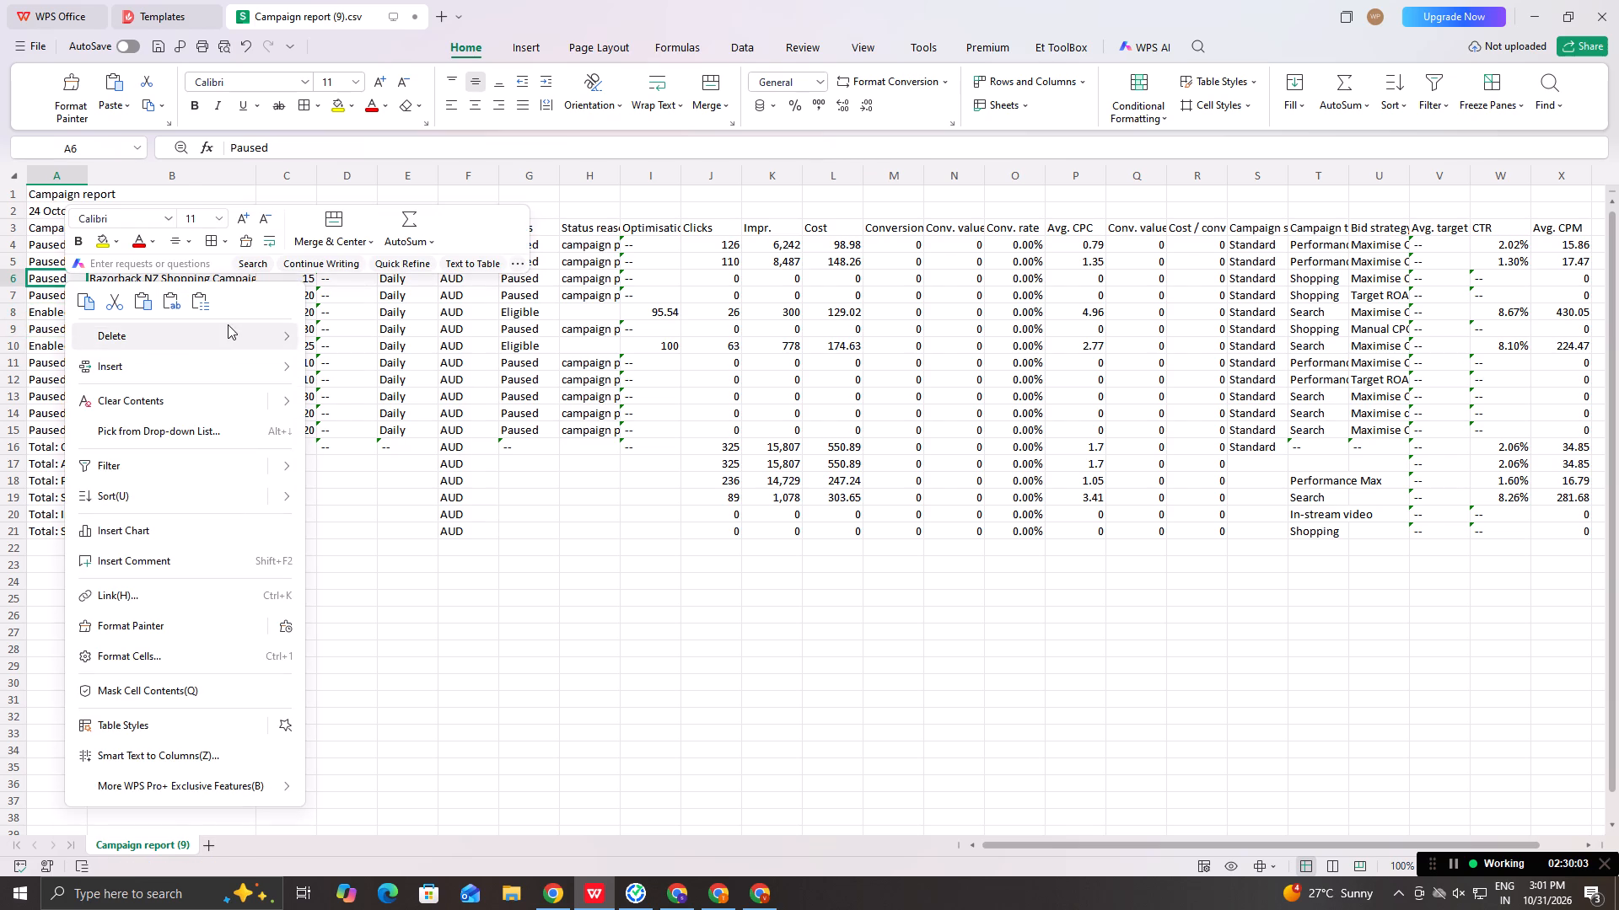
pyautogui.click(229, 324)
pyautogui.click(368, 392)
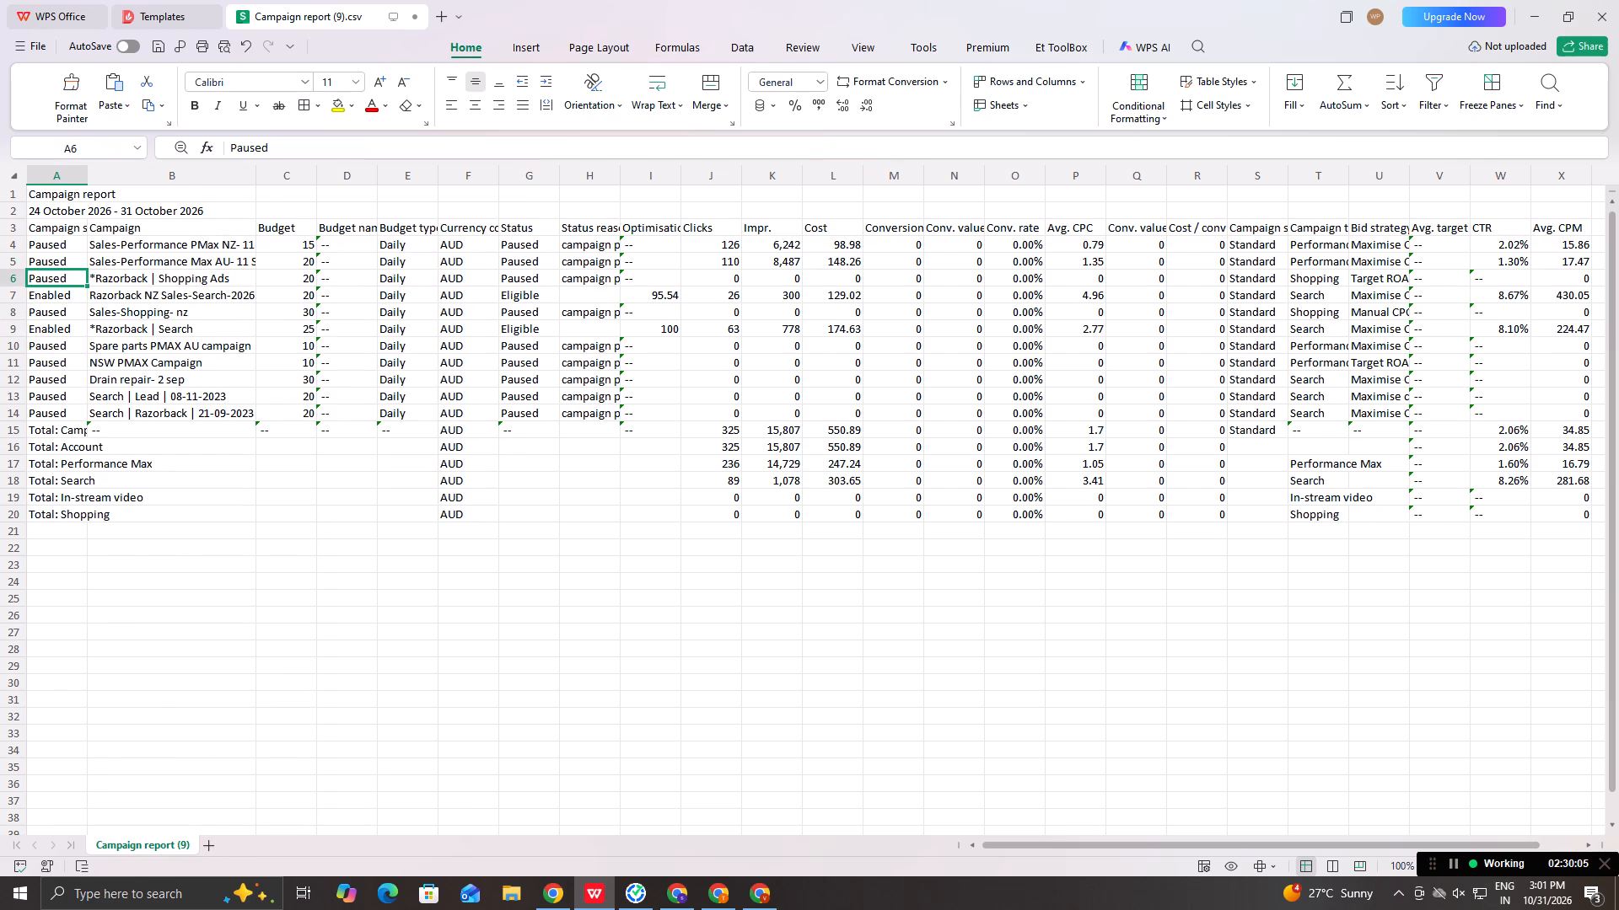
# Delete the five entire rows from Spare parts PMAX AU campaign through Search | Razorback | 21-09-2023.
pyautogui.moveTo(51, 415); pyautogui.dragTo(55, 399)
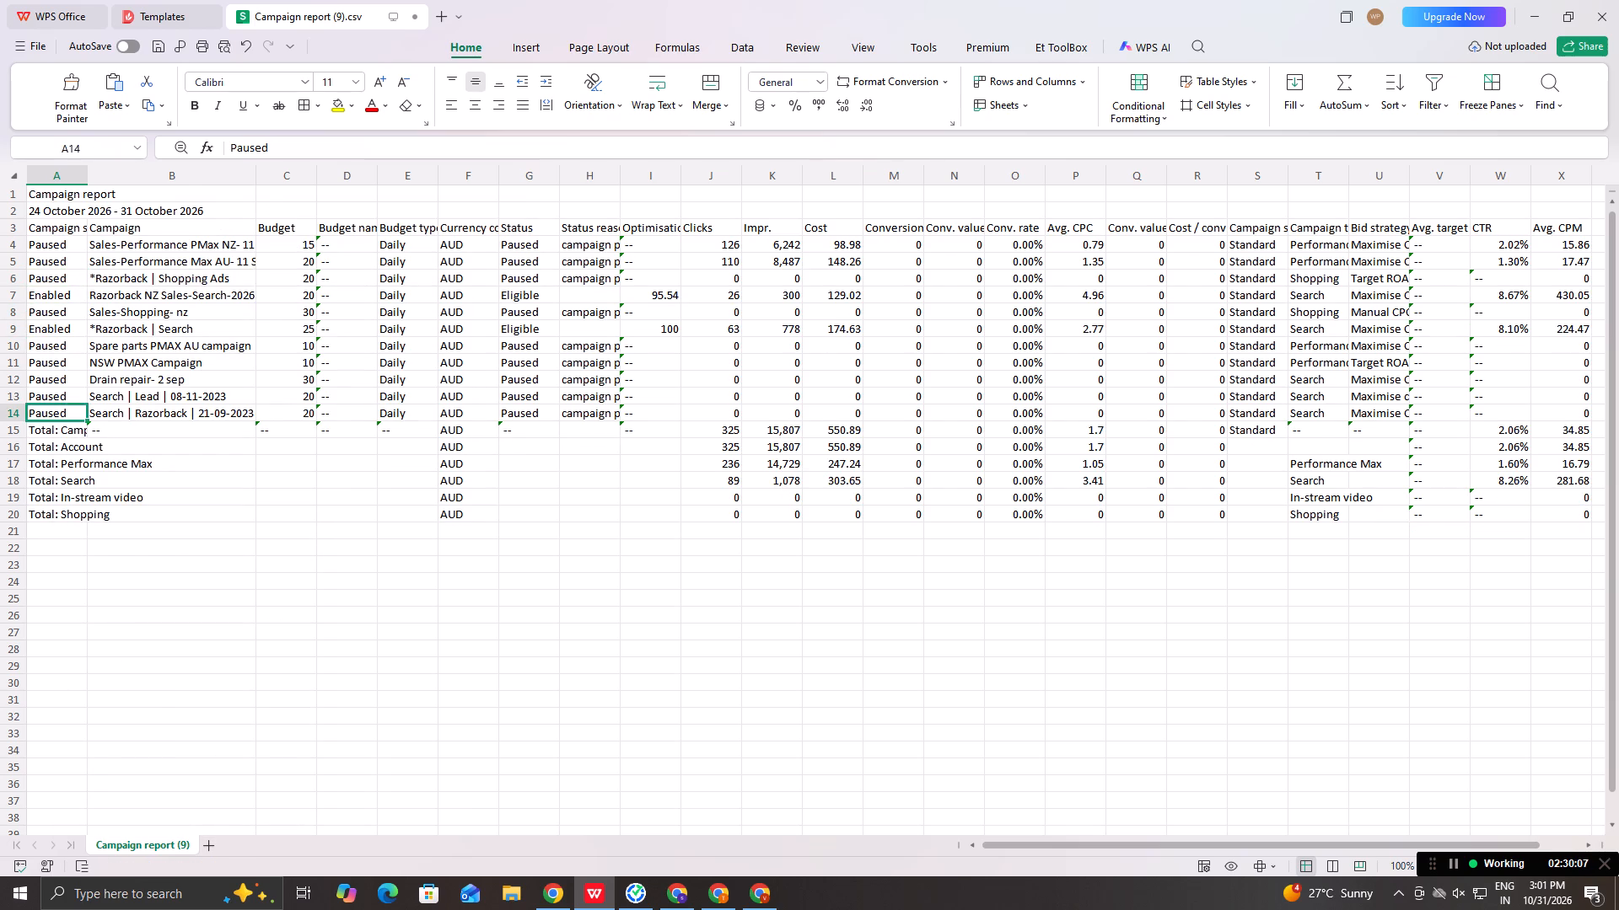
pyautogui.moveTo(55, 399); pyautogui.dragTo(57, 365)
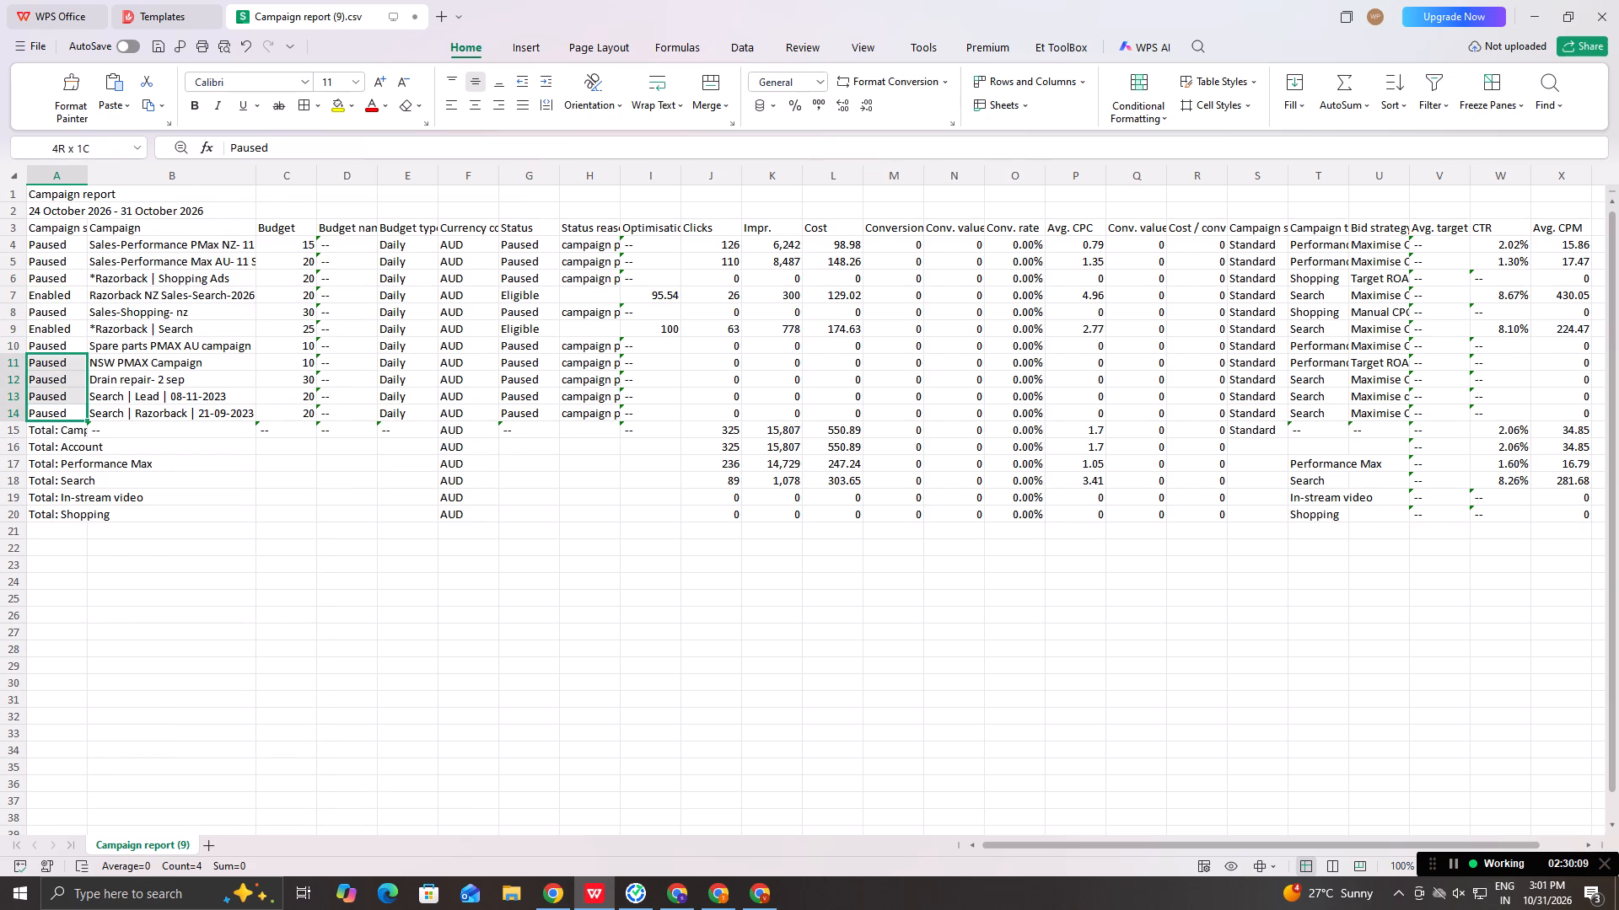
pyautogui.moveTo(57, 365); pyautogui.dragTo(57, 347)
pyautogui.rightClick(57, 347)
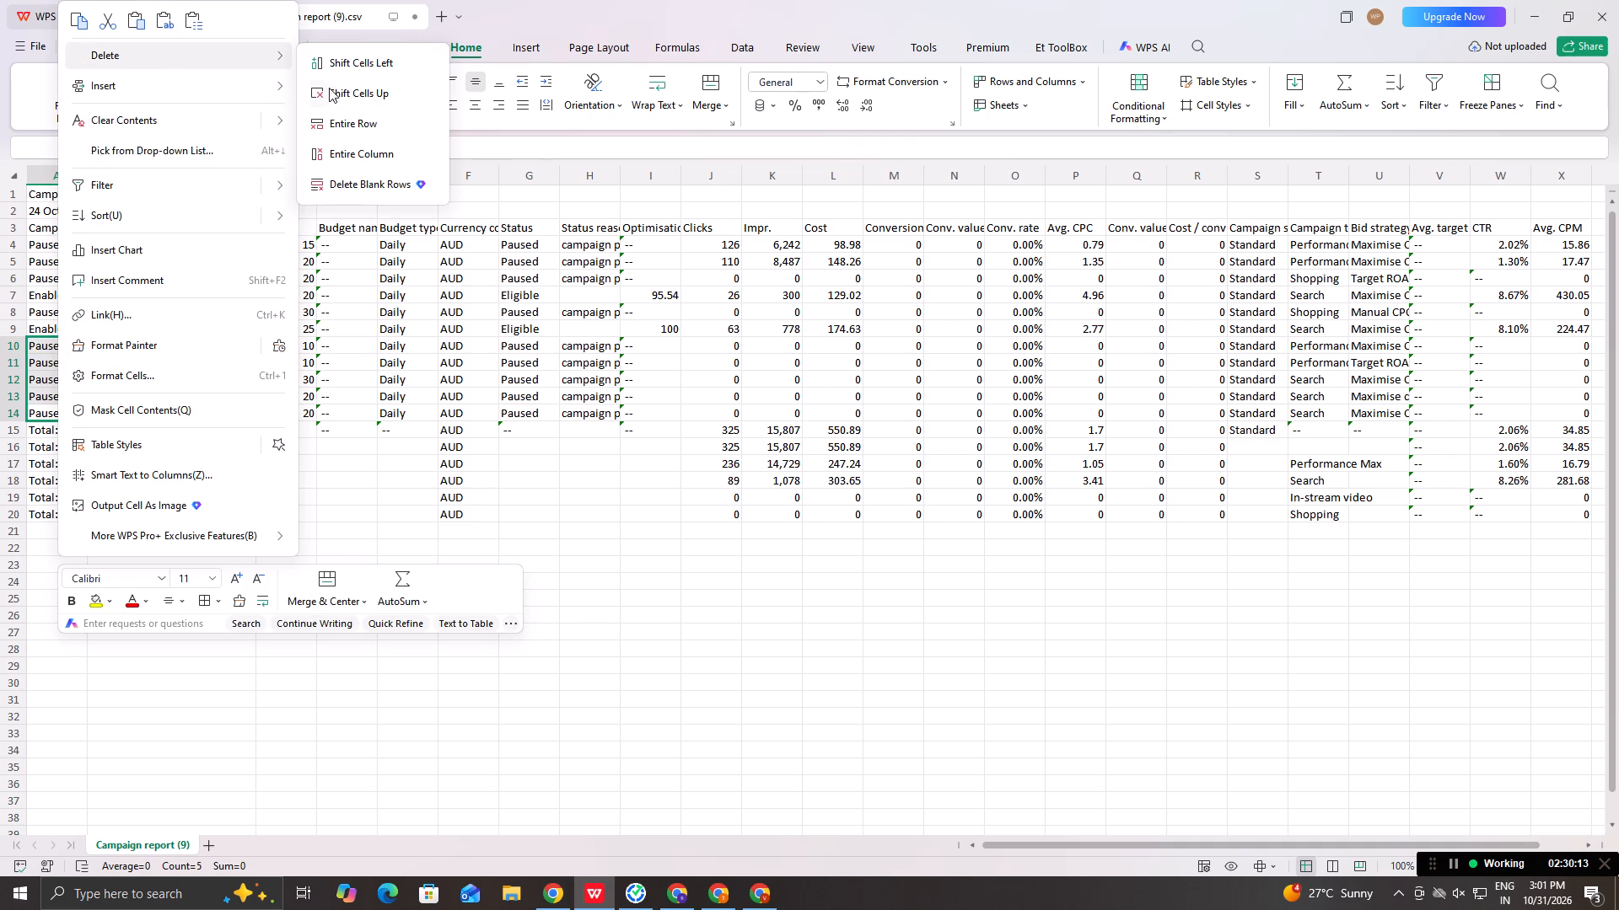
pyautogui.click(329, 116)
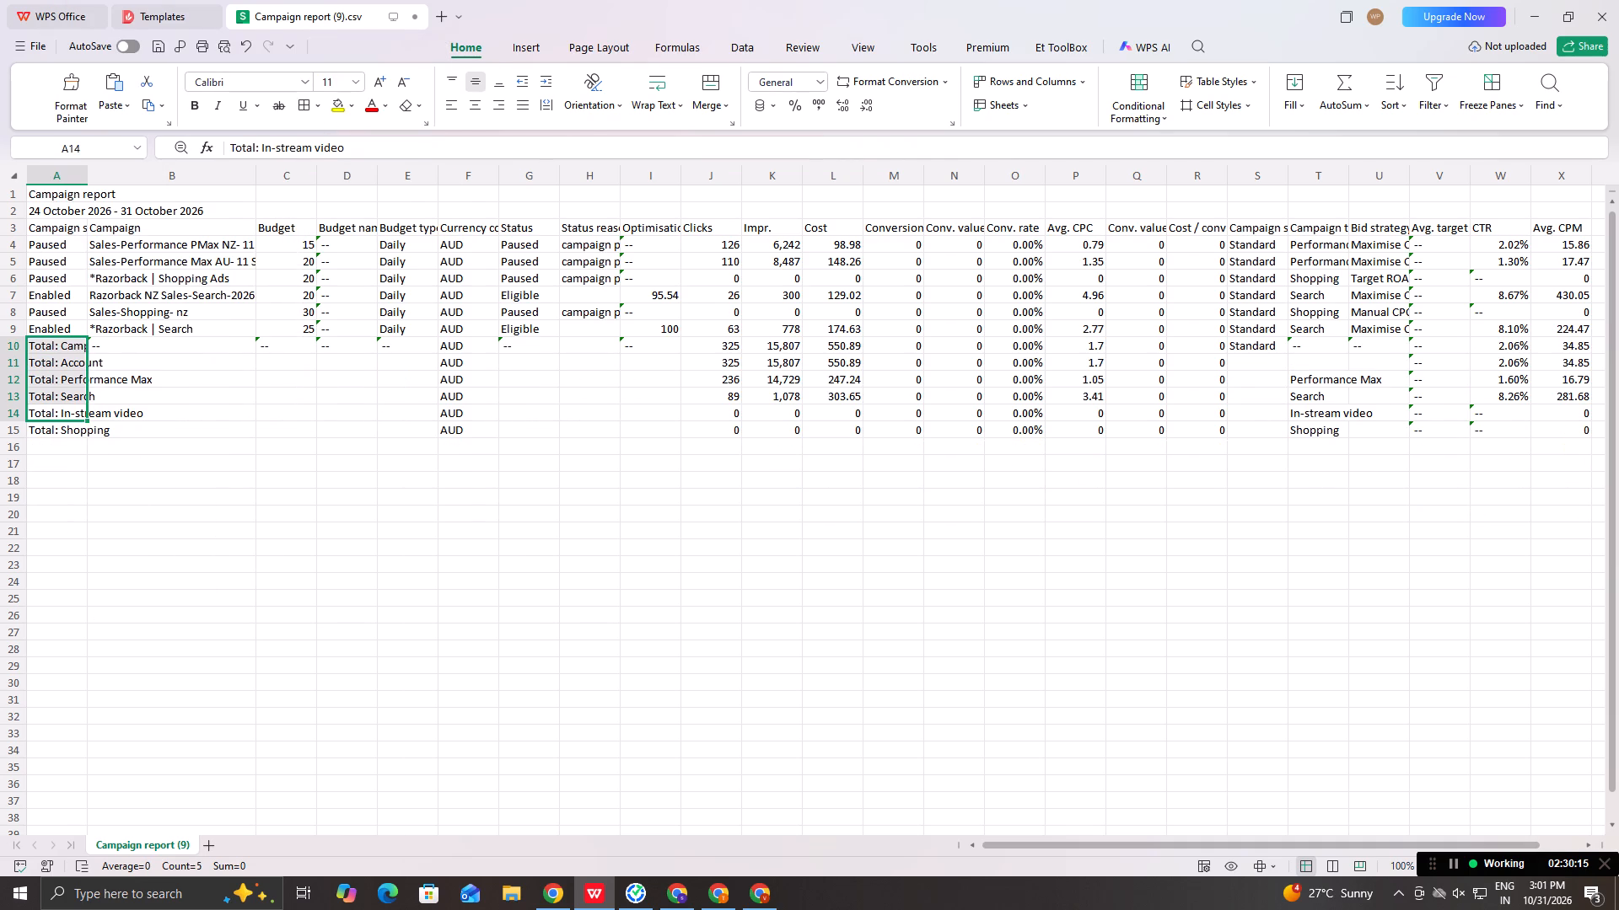
# Delete the entire rows of the paused Sales-Shopping- nz and *Razorback | Shopping Ads campaigns.
pyautogui.click(67, 310)
pyautogui.rightClick(67, 310)
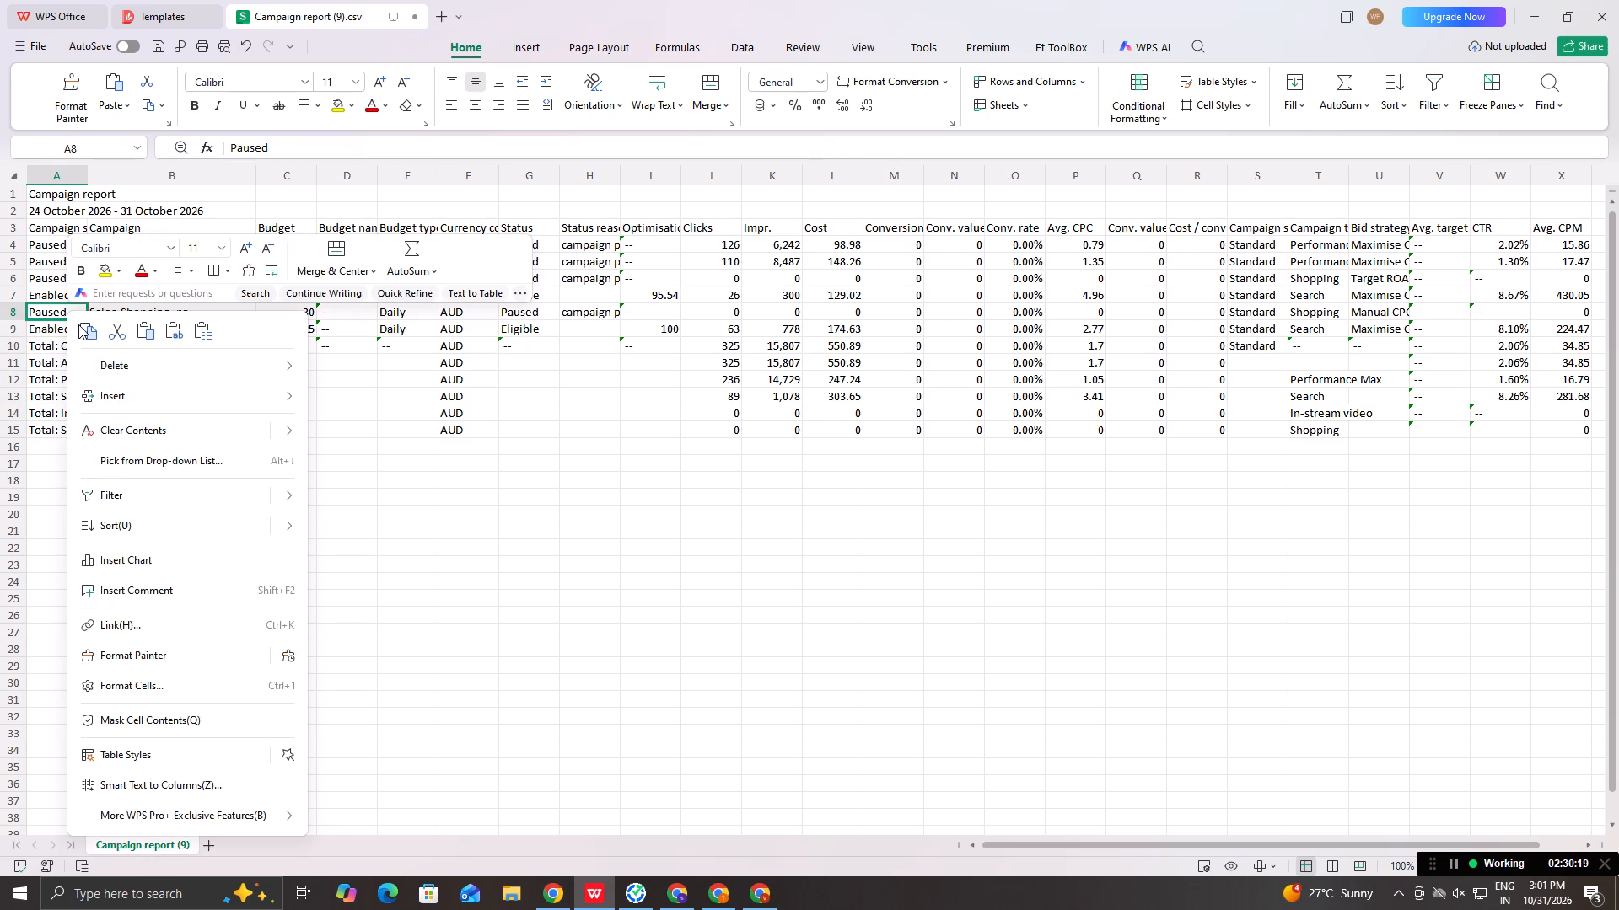
pyautogui.click(139, 361)
pyautogui.click(366, 432)
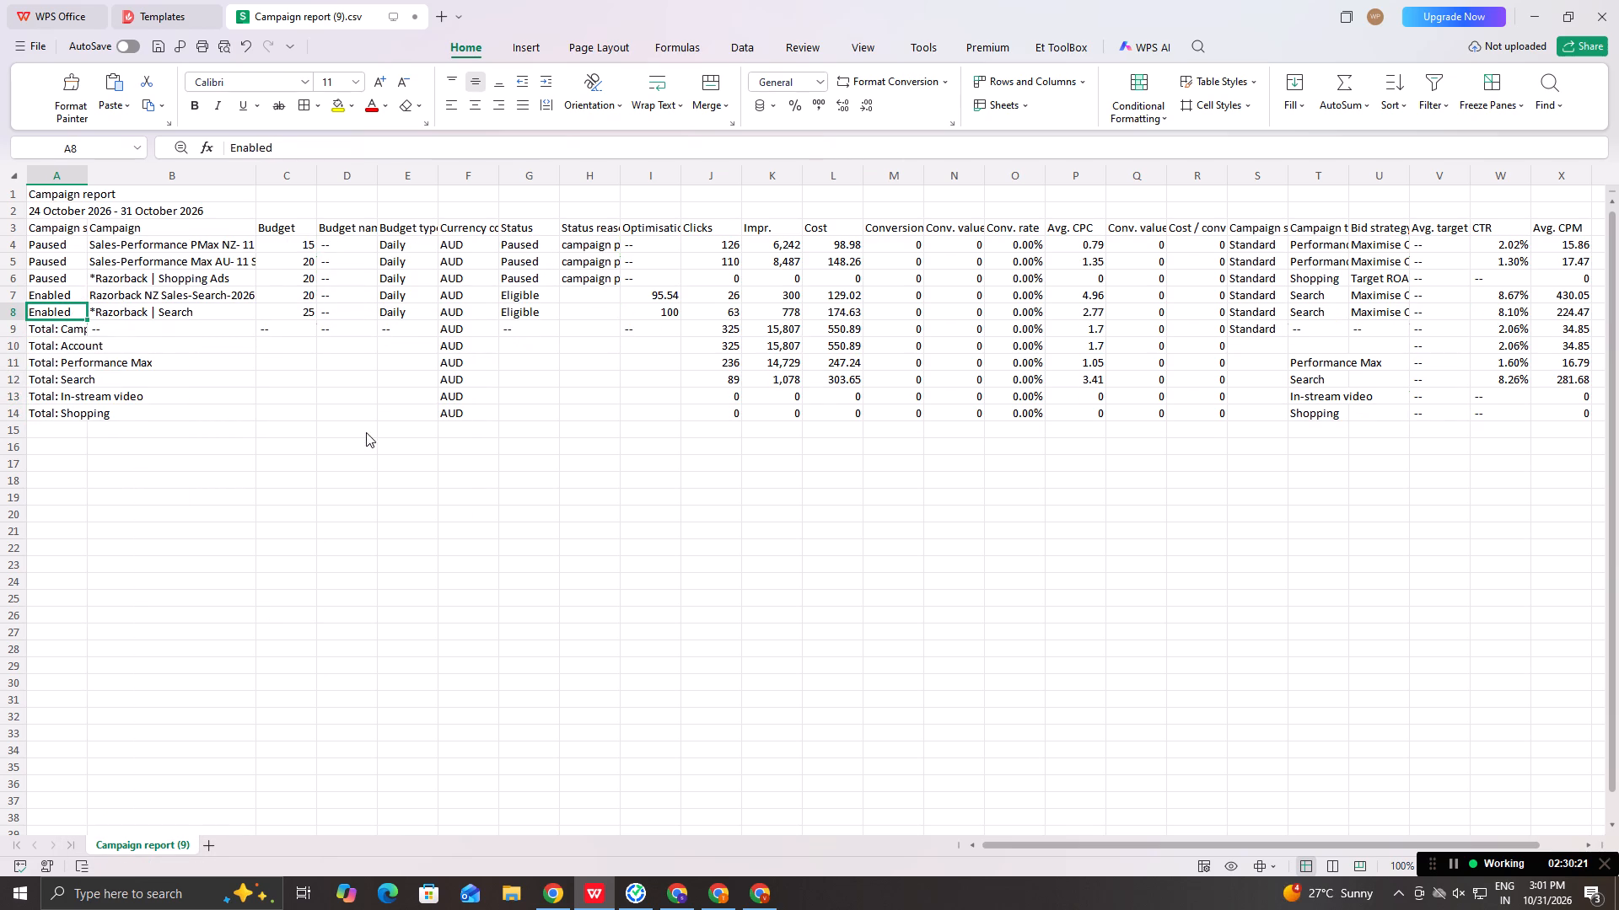
pyautogui.click(75, 279)
pyautogui.rightClick(75, 279)
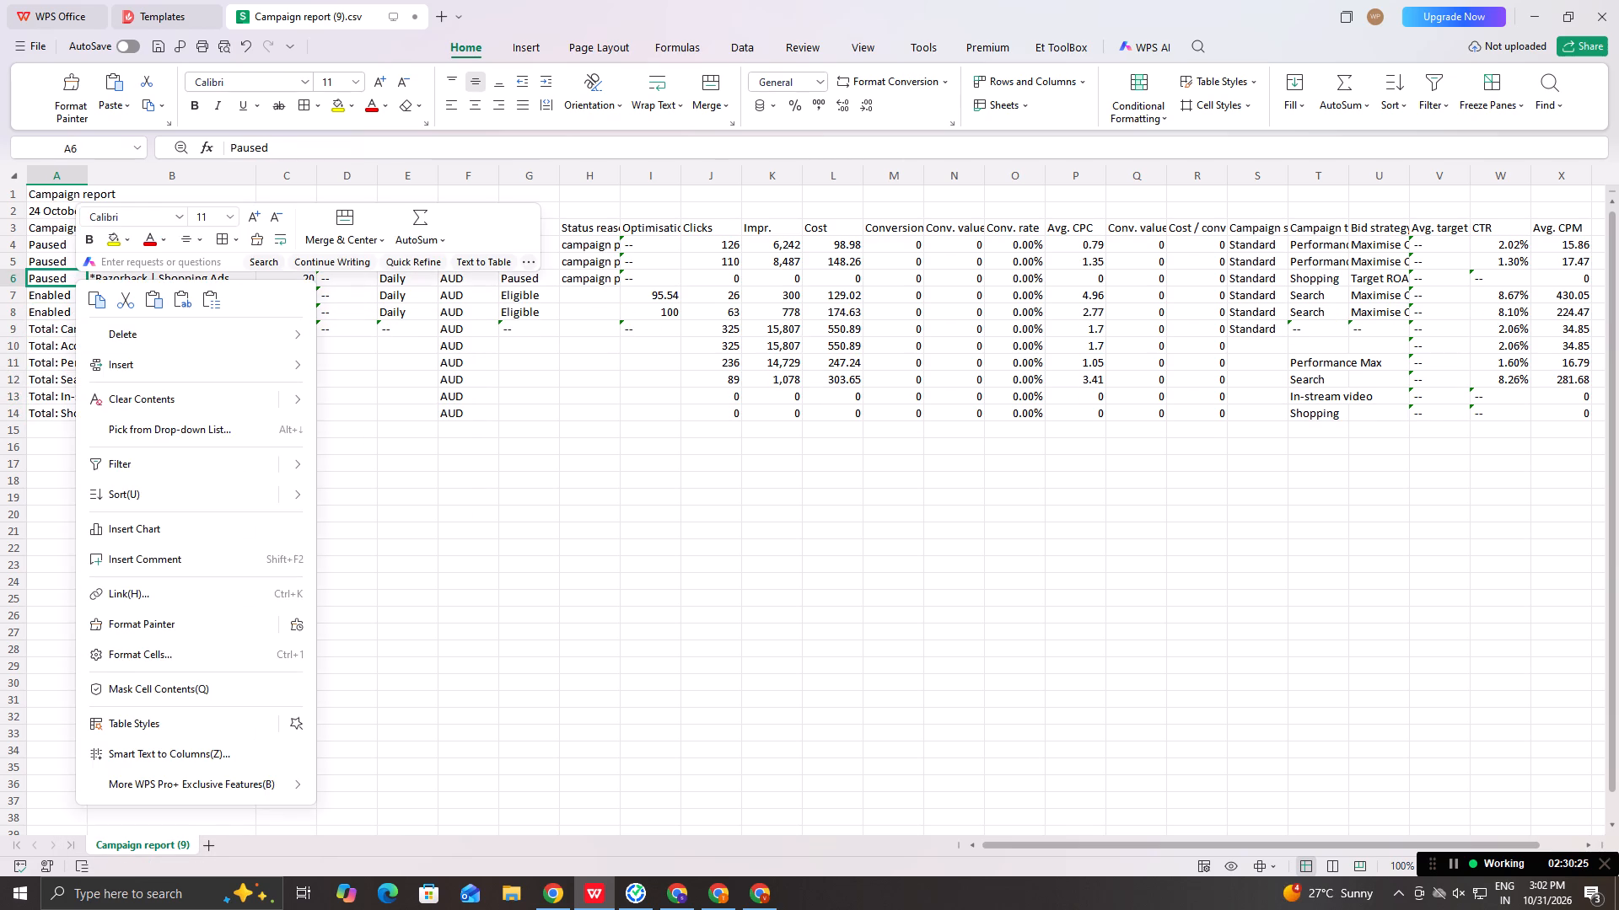
pyautogui.click(184, 331)
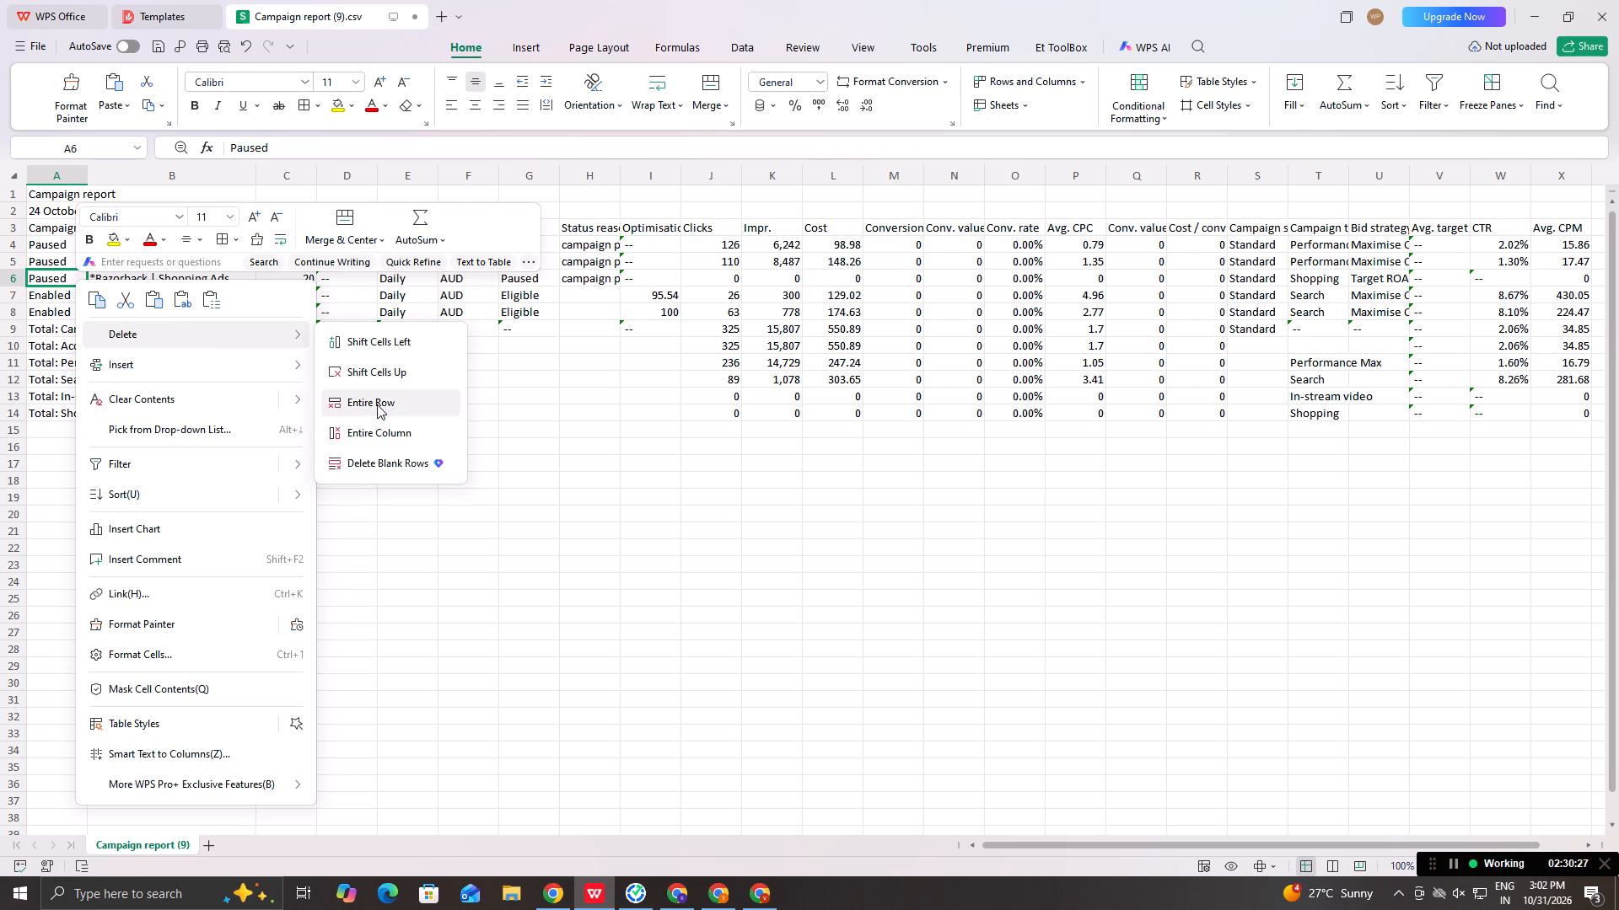
pyautogui.click(377, 404)
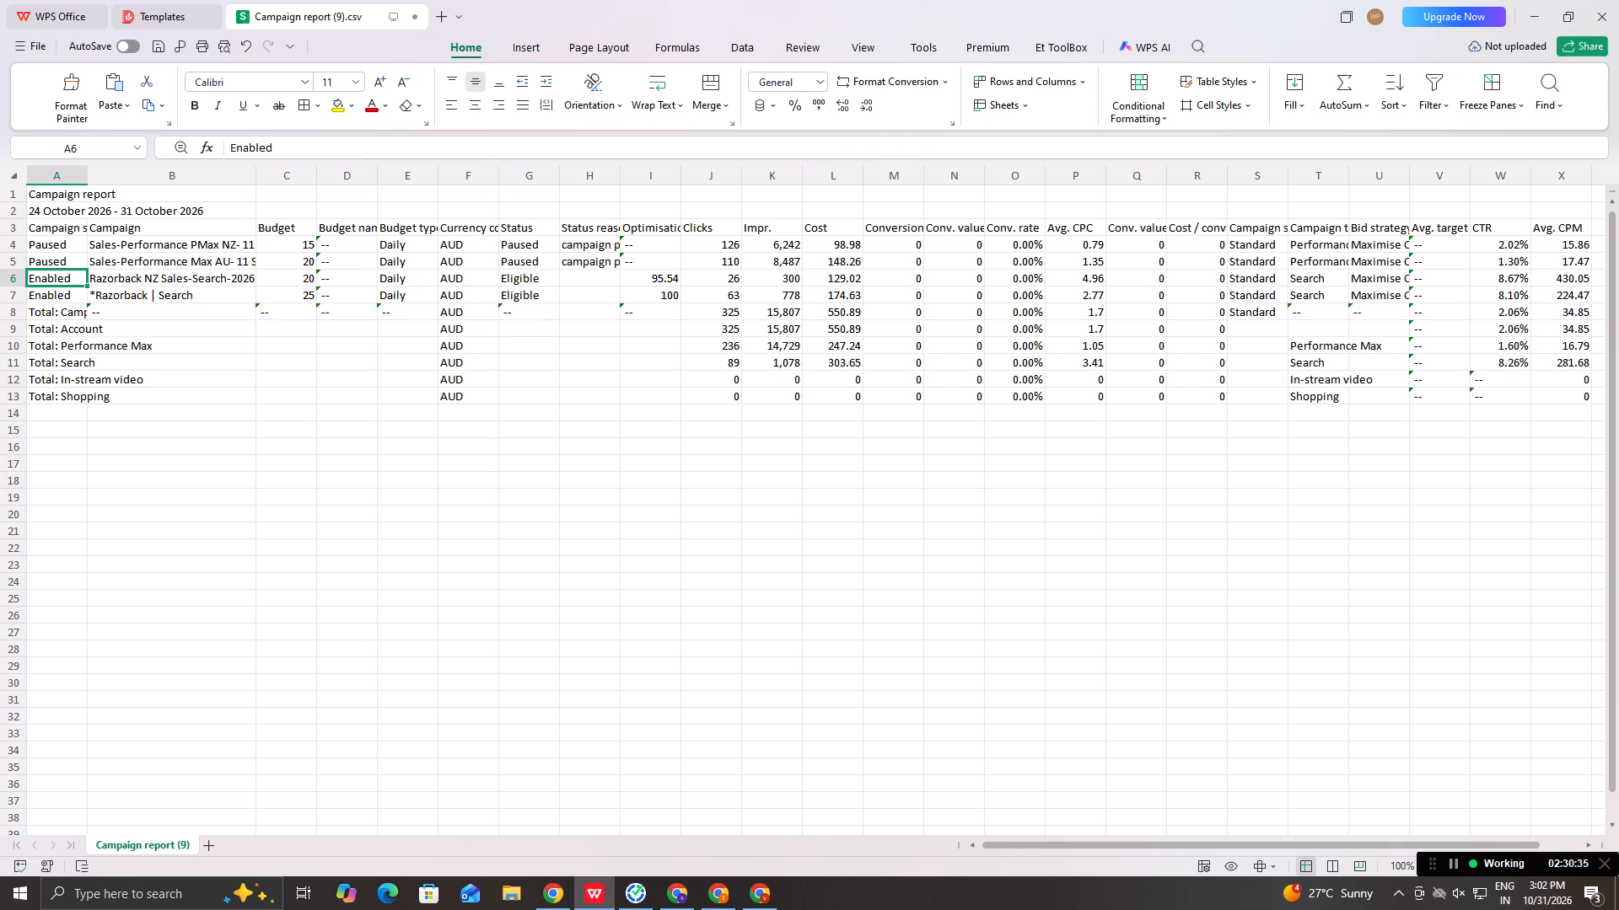
# Check the campaigns kept in the CSV against the Campaign table in Razorback Drain Ads Report-24-Oct-26.
pyautogui.hotkey('alt', 'Tab')
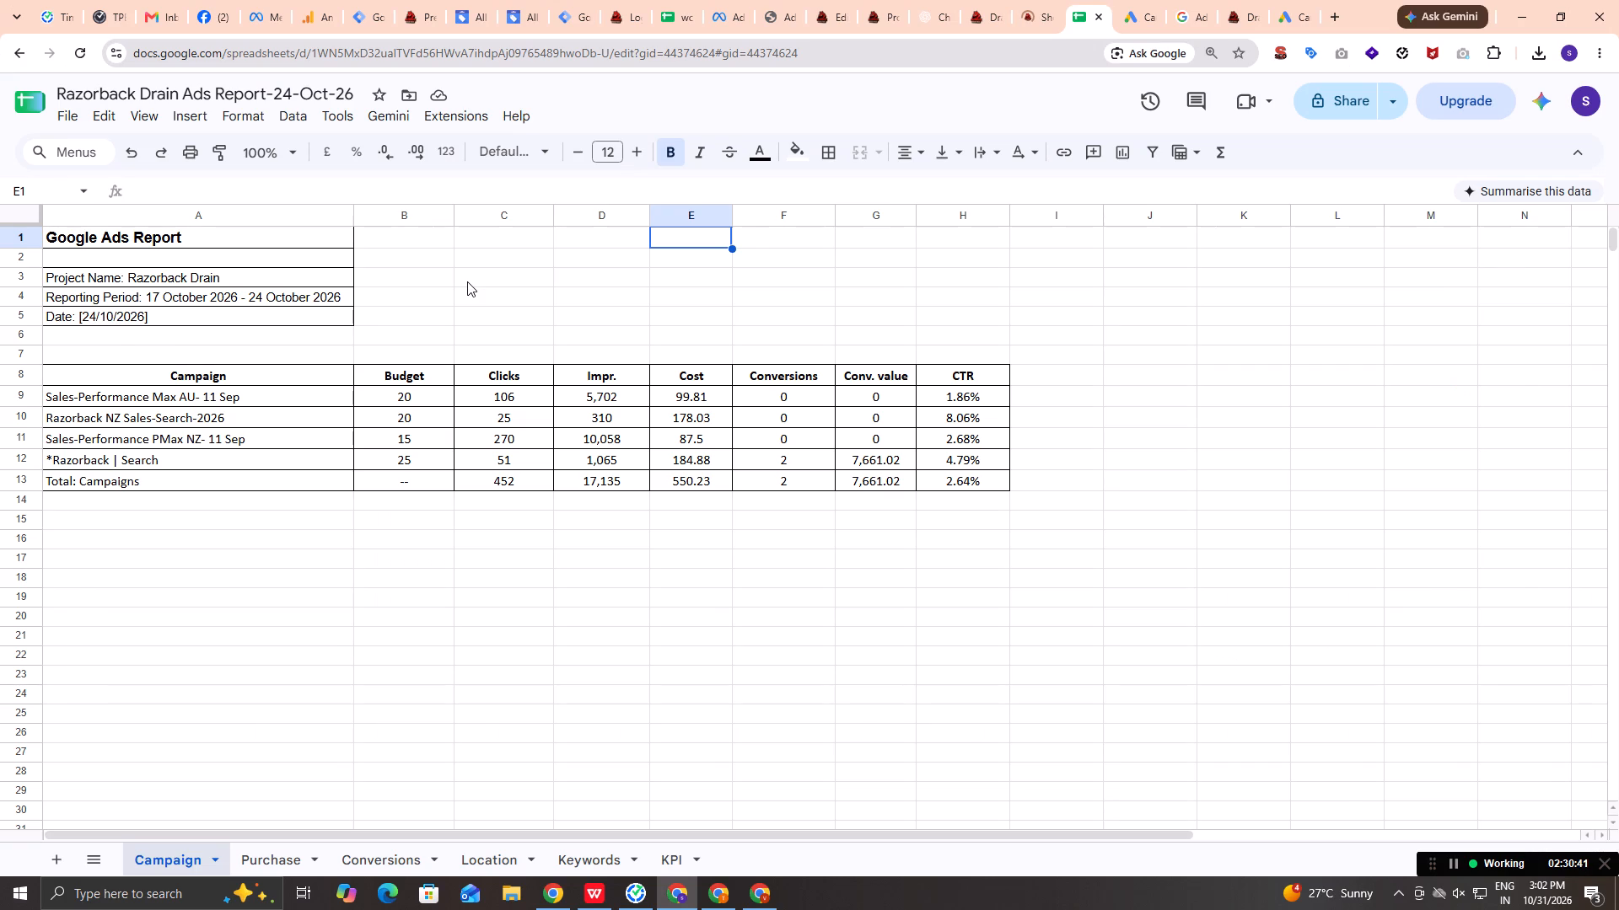
pyautogui.hotkey('alt', 'Tab')
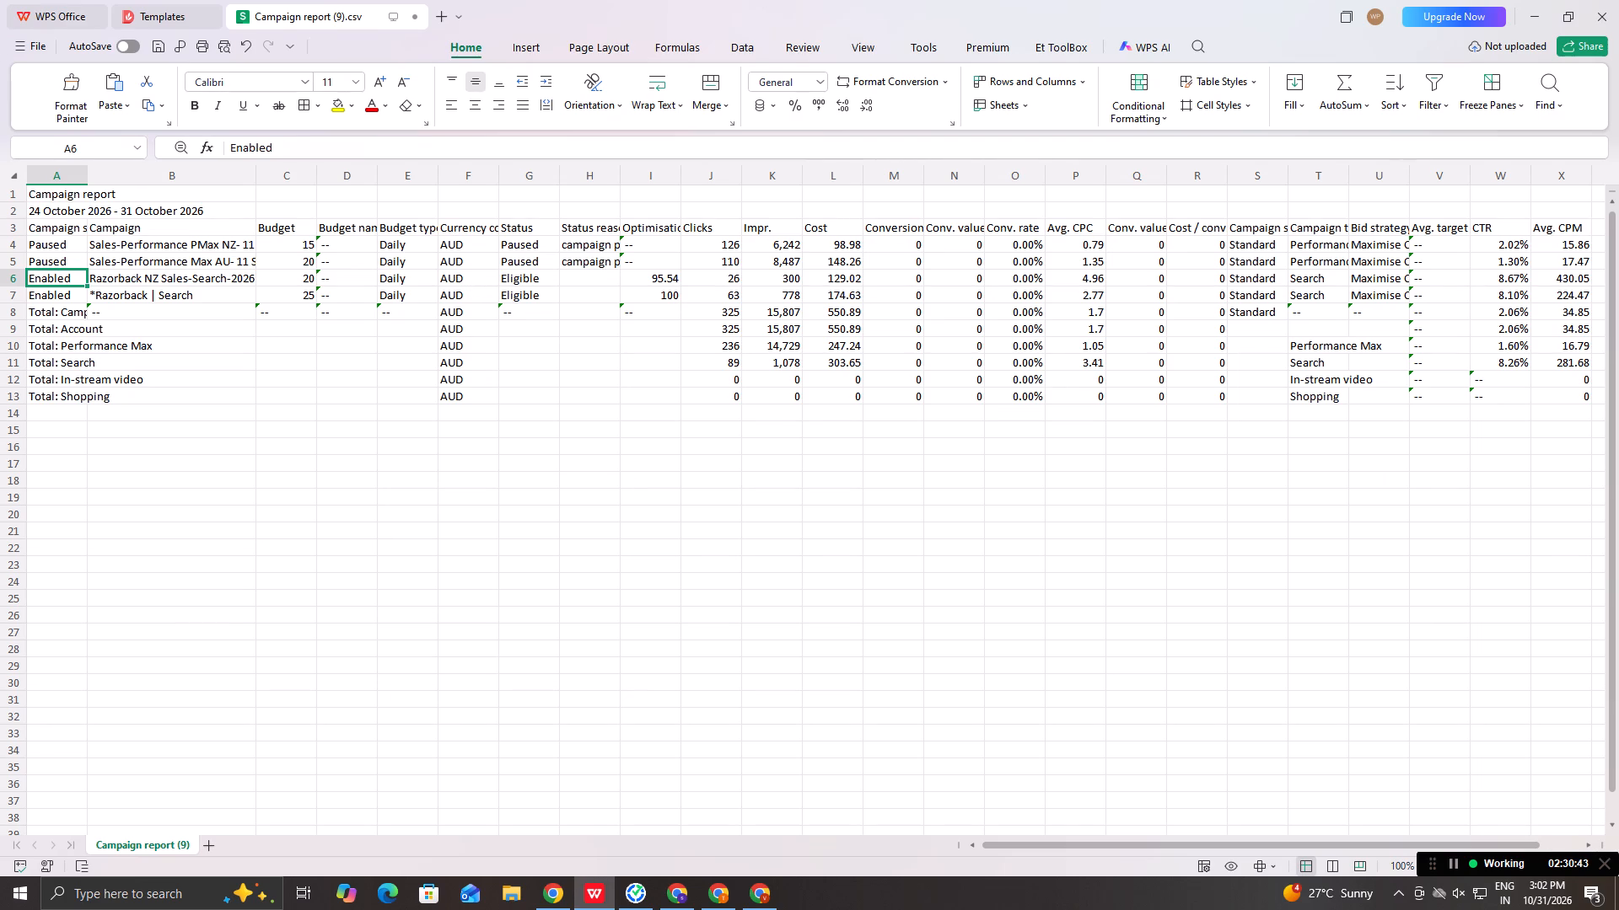
# Copy the four campaign names from the Campaign report CSV over the names in the Razorback report's Campaign table.
pyautogui.moveTo(153, 244); pyautogui.dragTo(147, 288)
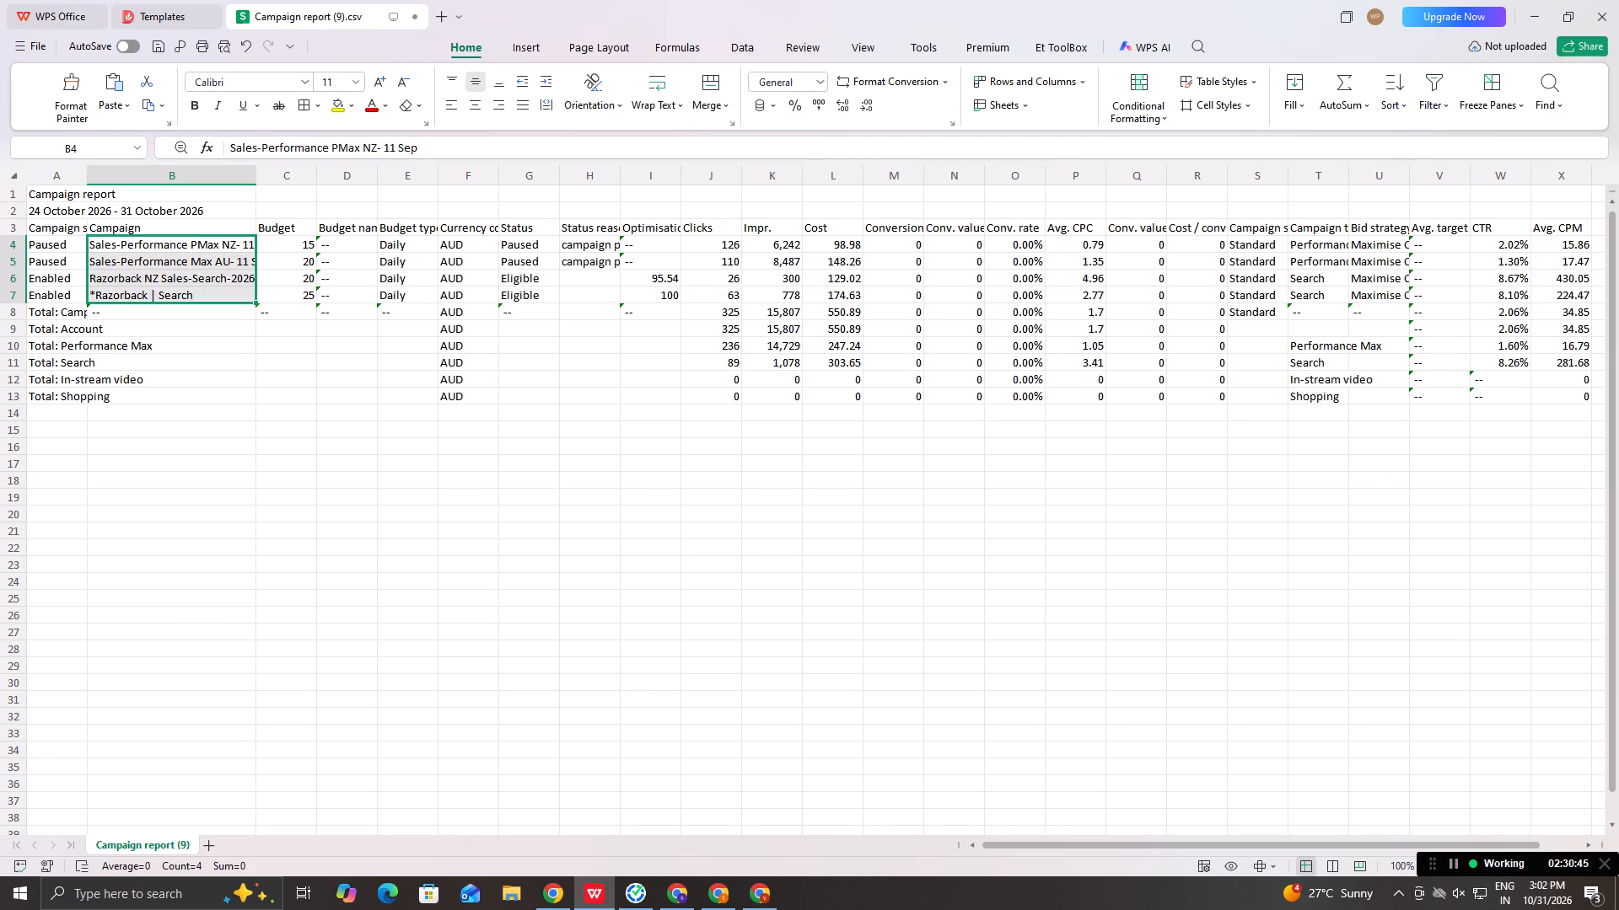
pyautogui.hotkey('ctrl', 'c')
pyautogui.hotkey('alt', 'Tab')
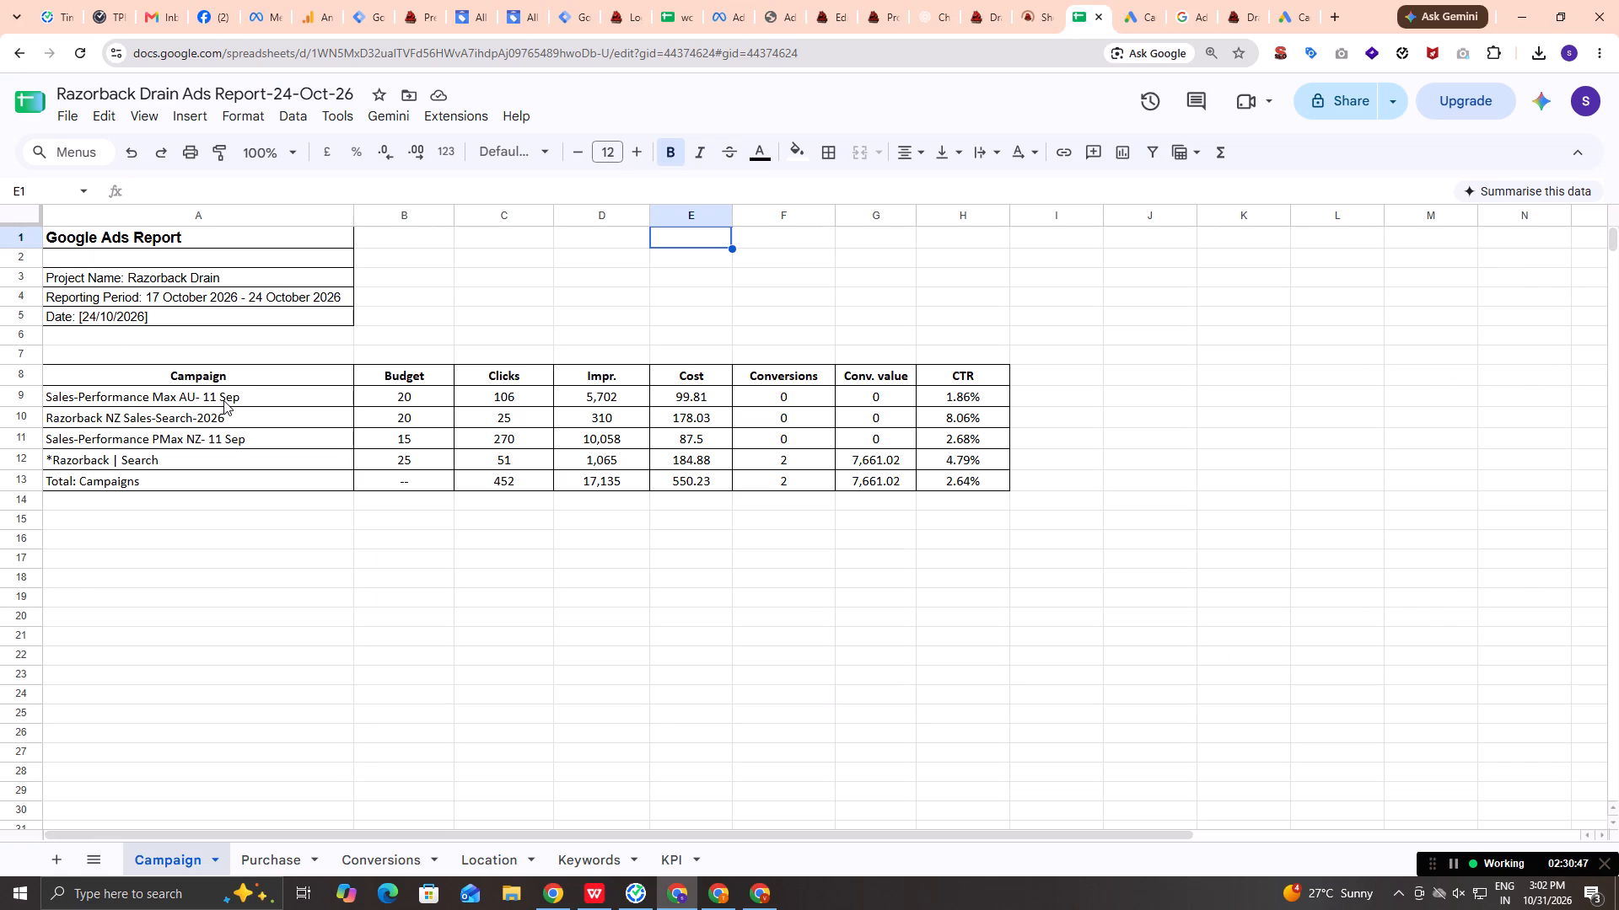
pyautogui.moveTo(223, 400); pyautogui.dragTo(217, 455)
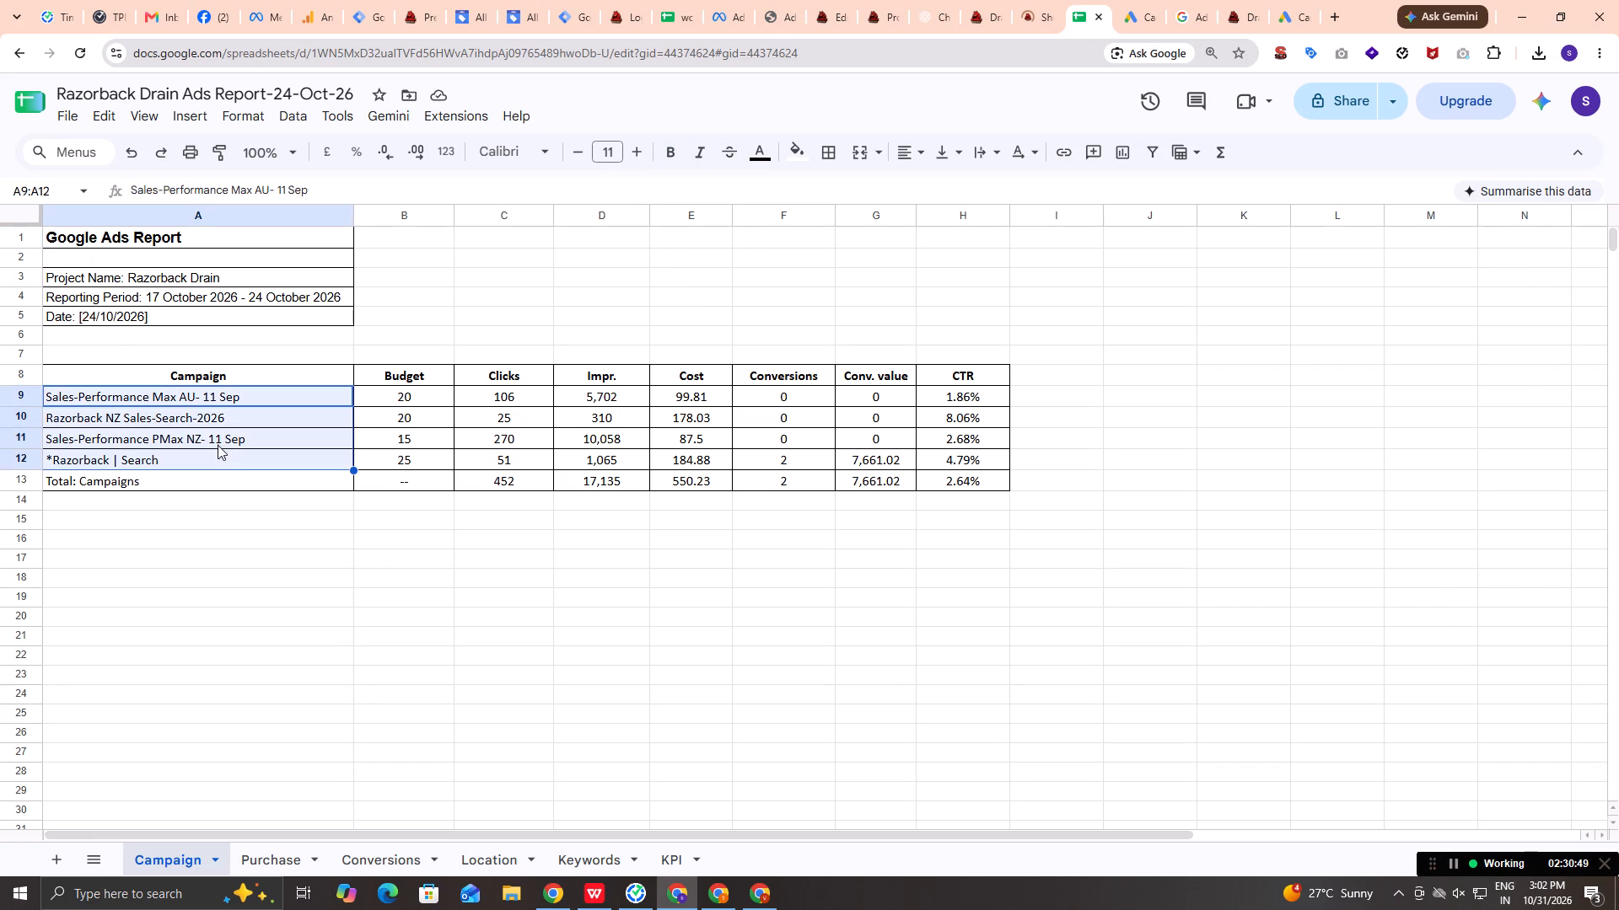
pyautogui.hotkey('ctrl', 'v')
pyautogui.hotkey('alt', 'Tab')
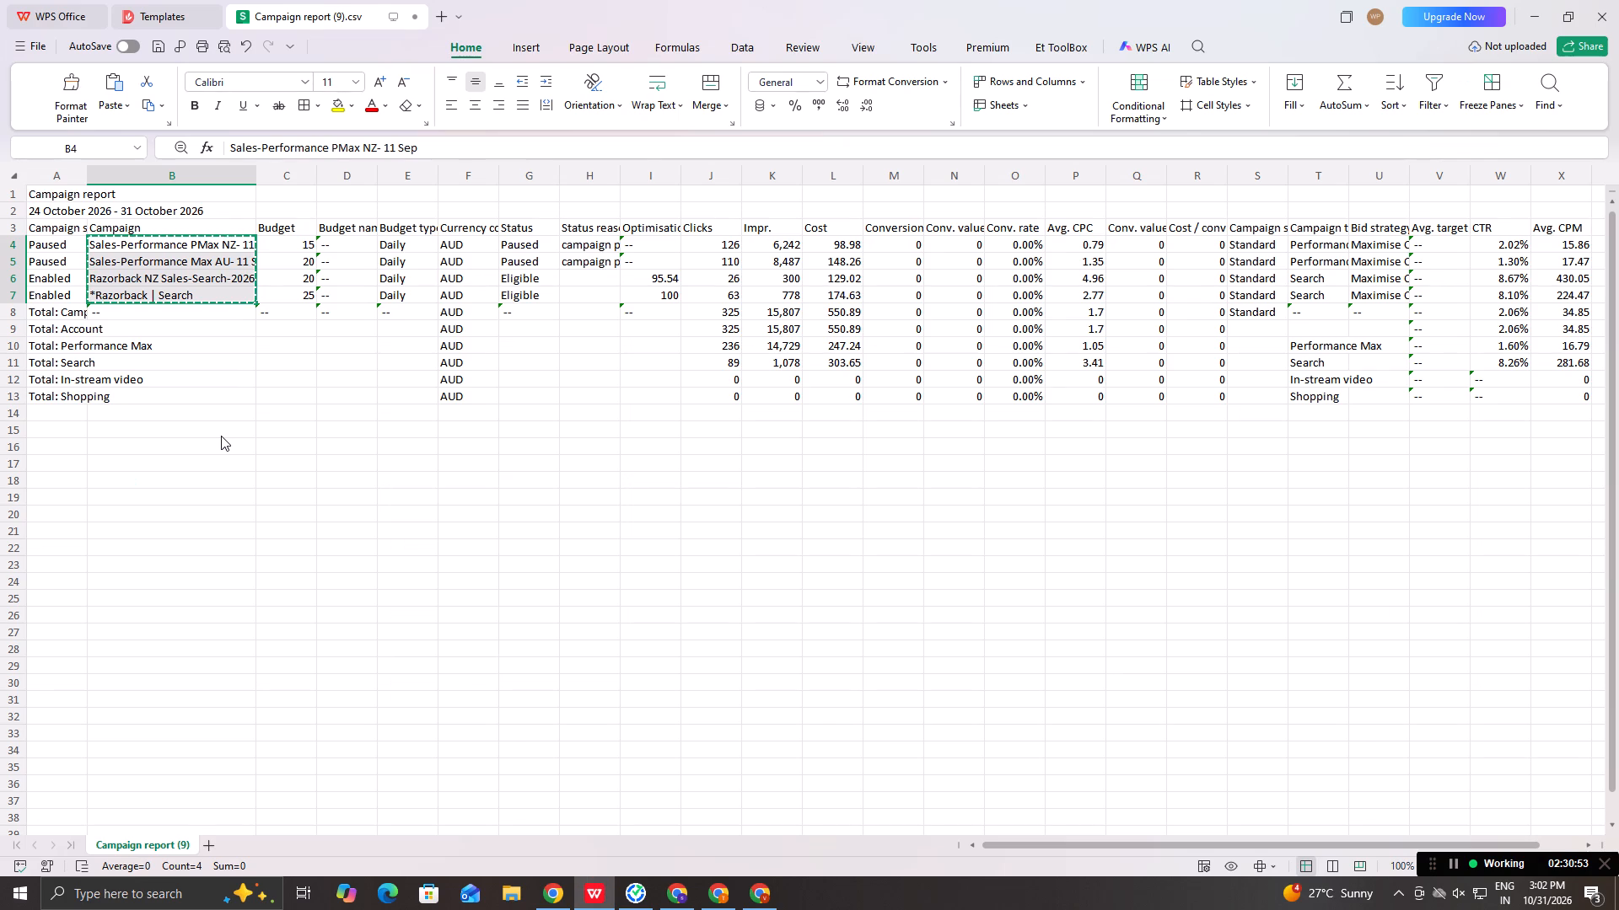
pyautogui.hotkey('ctrl', 'c')
pyautogui.hotkey('alt', 'Tab')
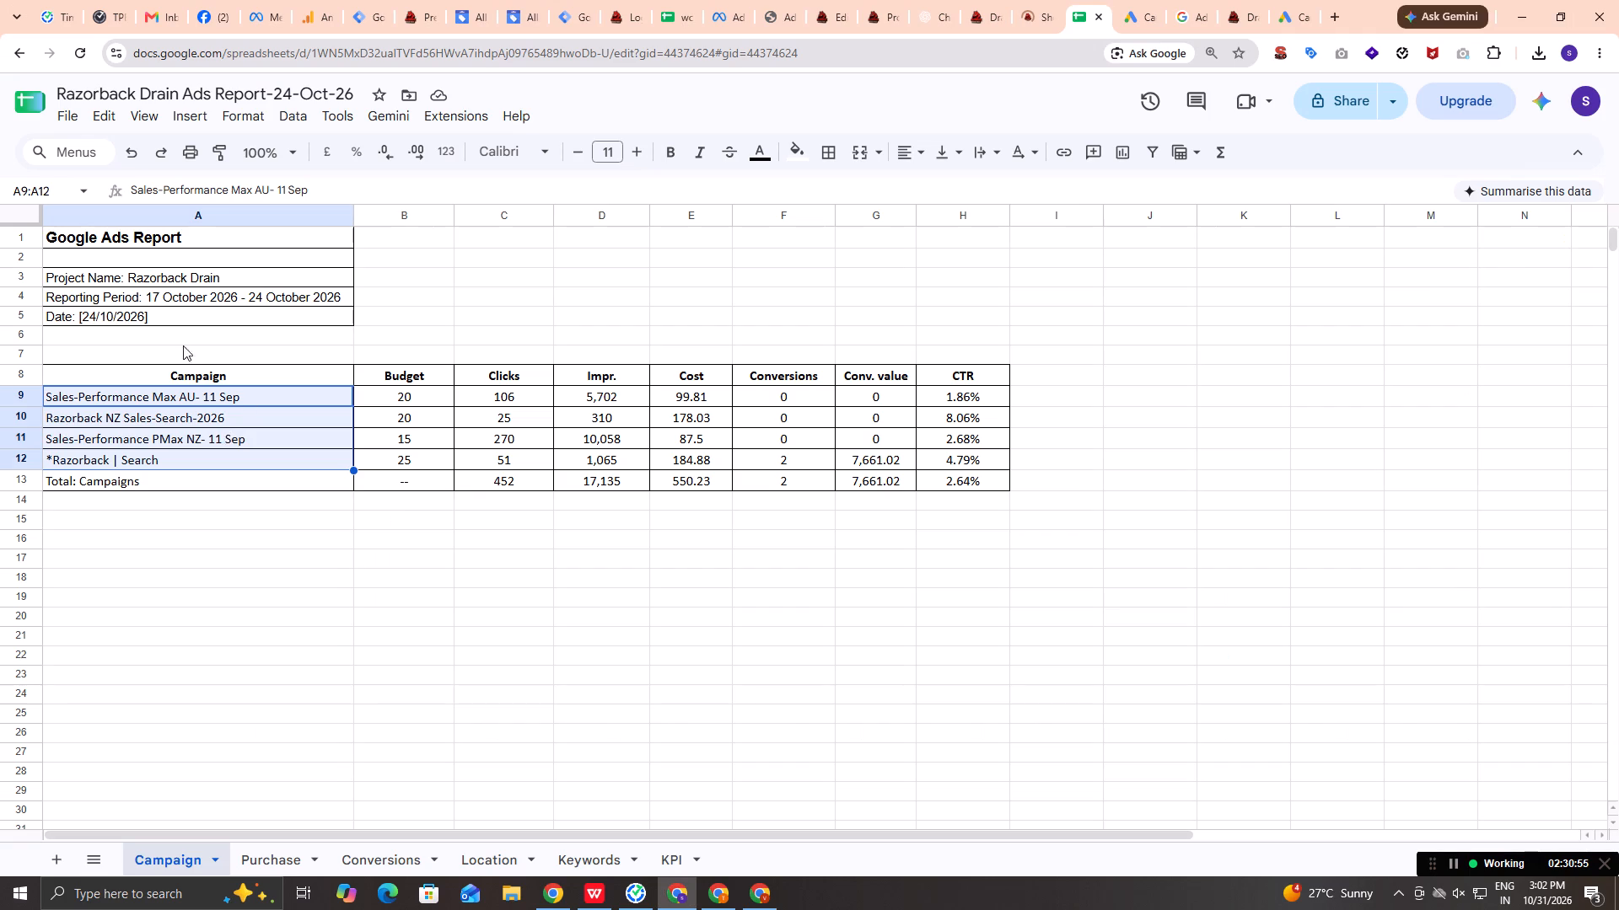
# Copy the four campaigns' Budget values (15, 20, 20, 25) from the CSV into the report's Budget column.
pyautogui.hotkey('alt', 'Tab')
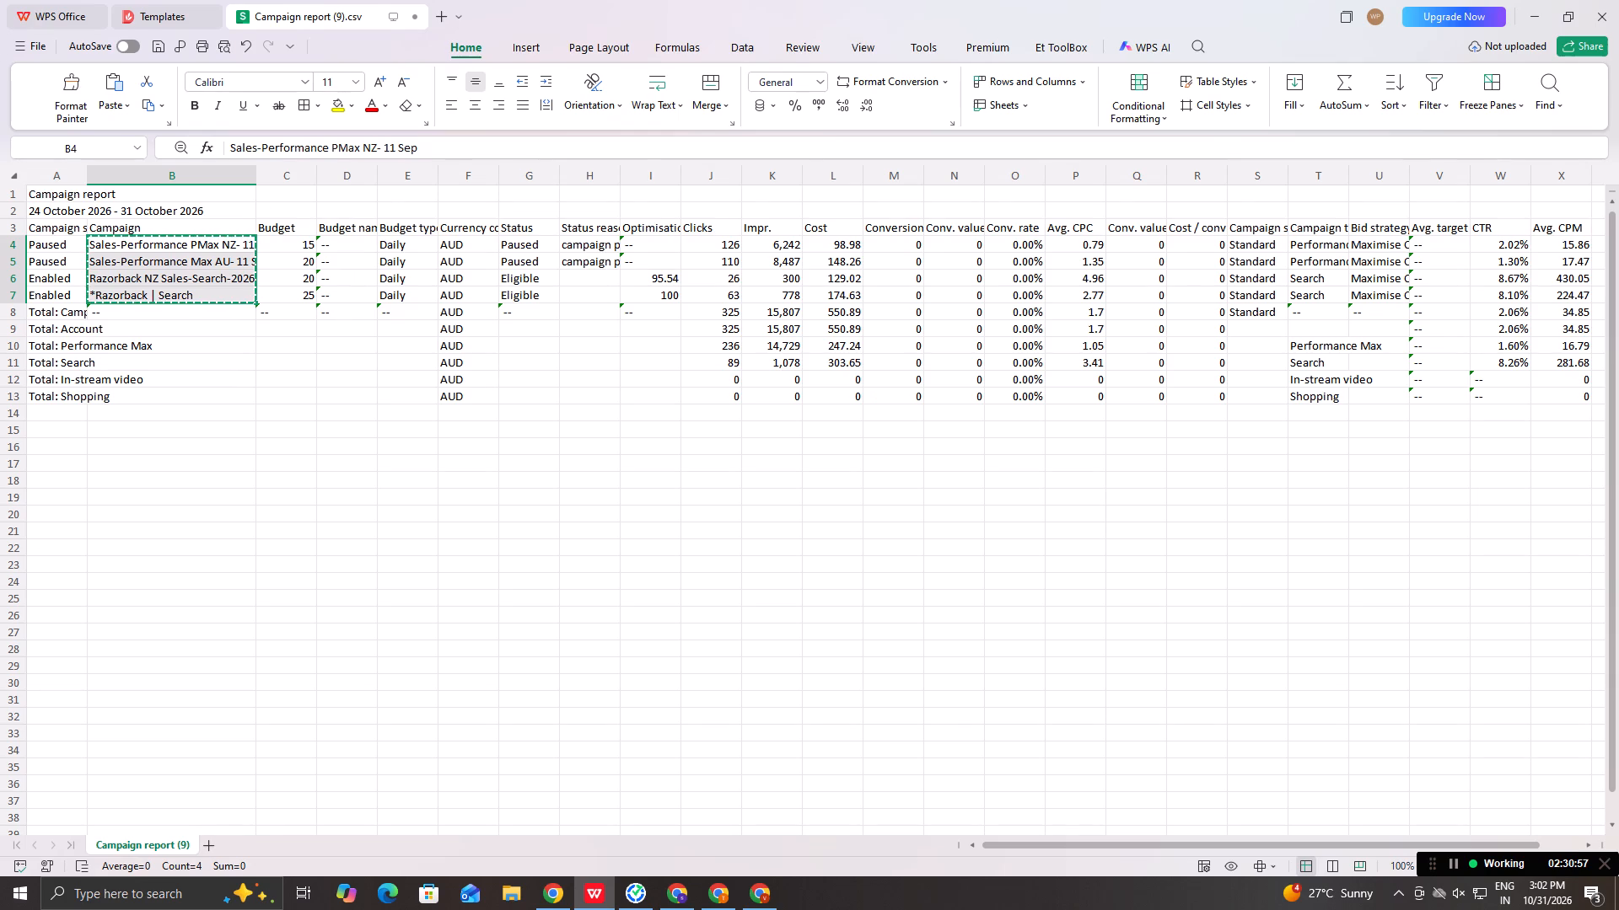
pyautogui.moveTo(288, 249); pyautogui.dragTo(295, 298)
pyautogui.hotkey('ctrl', 'c')
pyautogui.hotkey('alt', 'Tab')
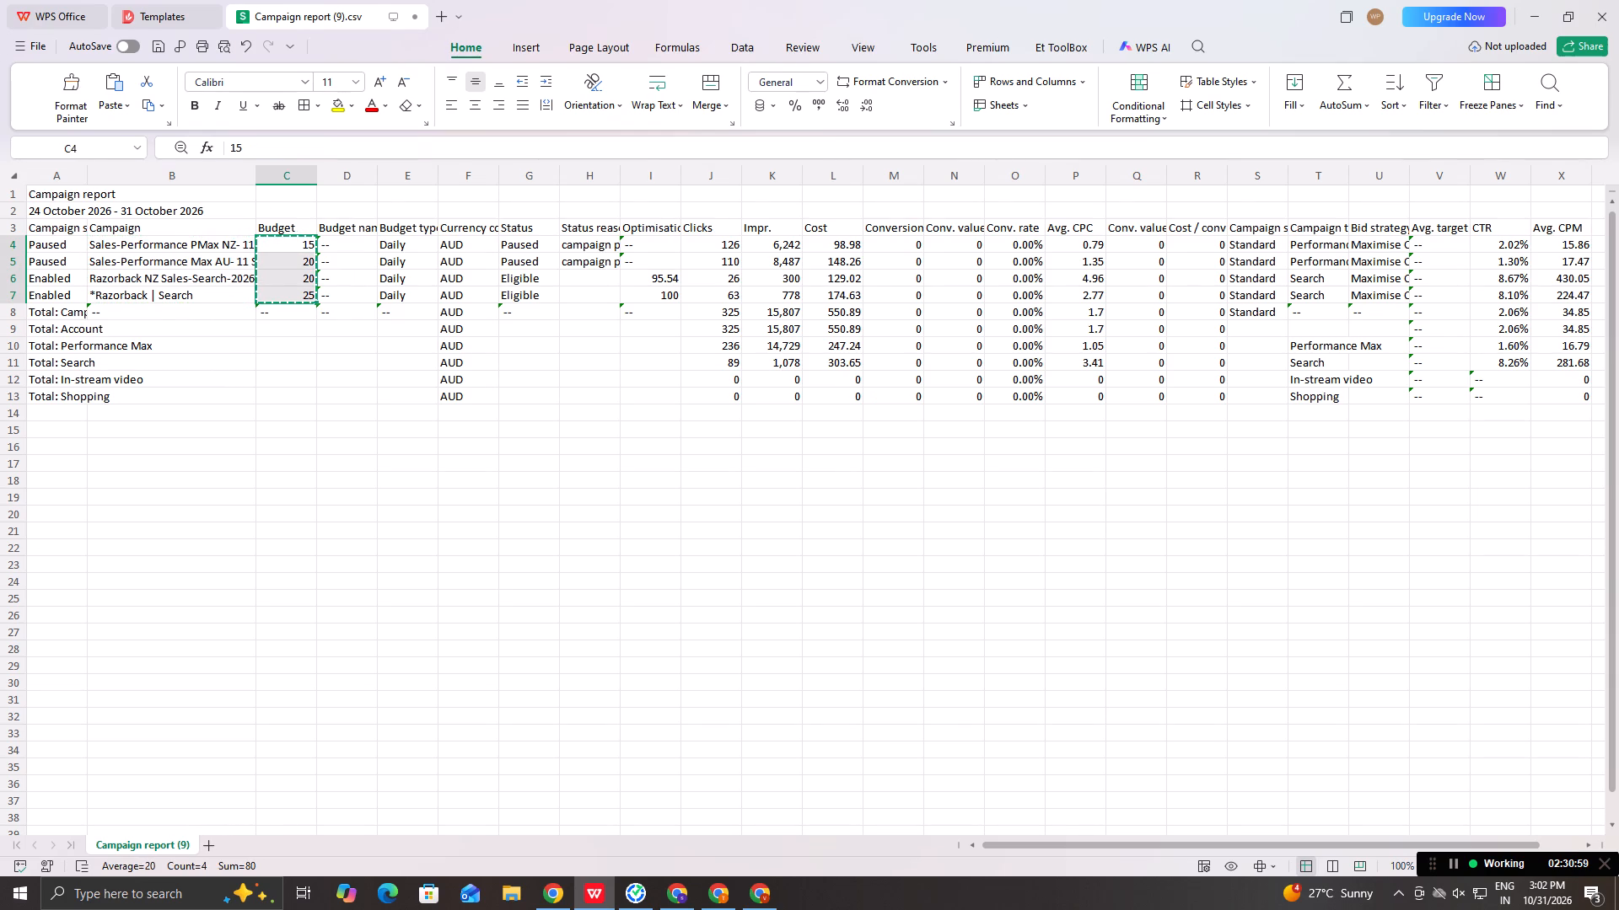
pyautogui.click(401, 402)
pyautogui.hotkey('ctrl', 'v')
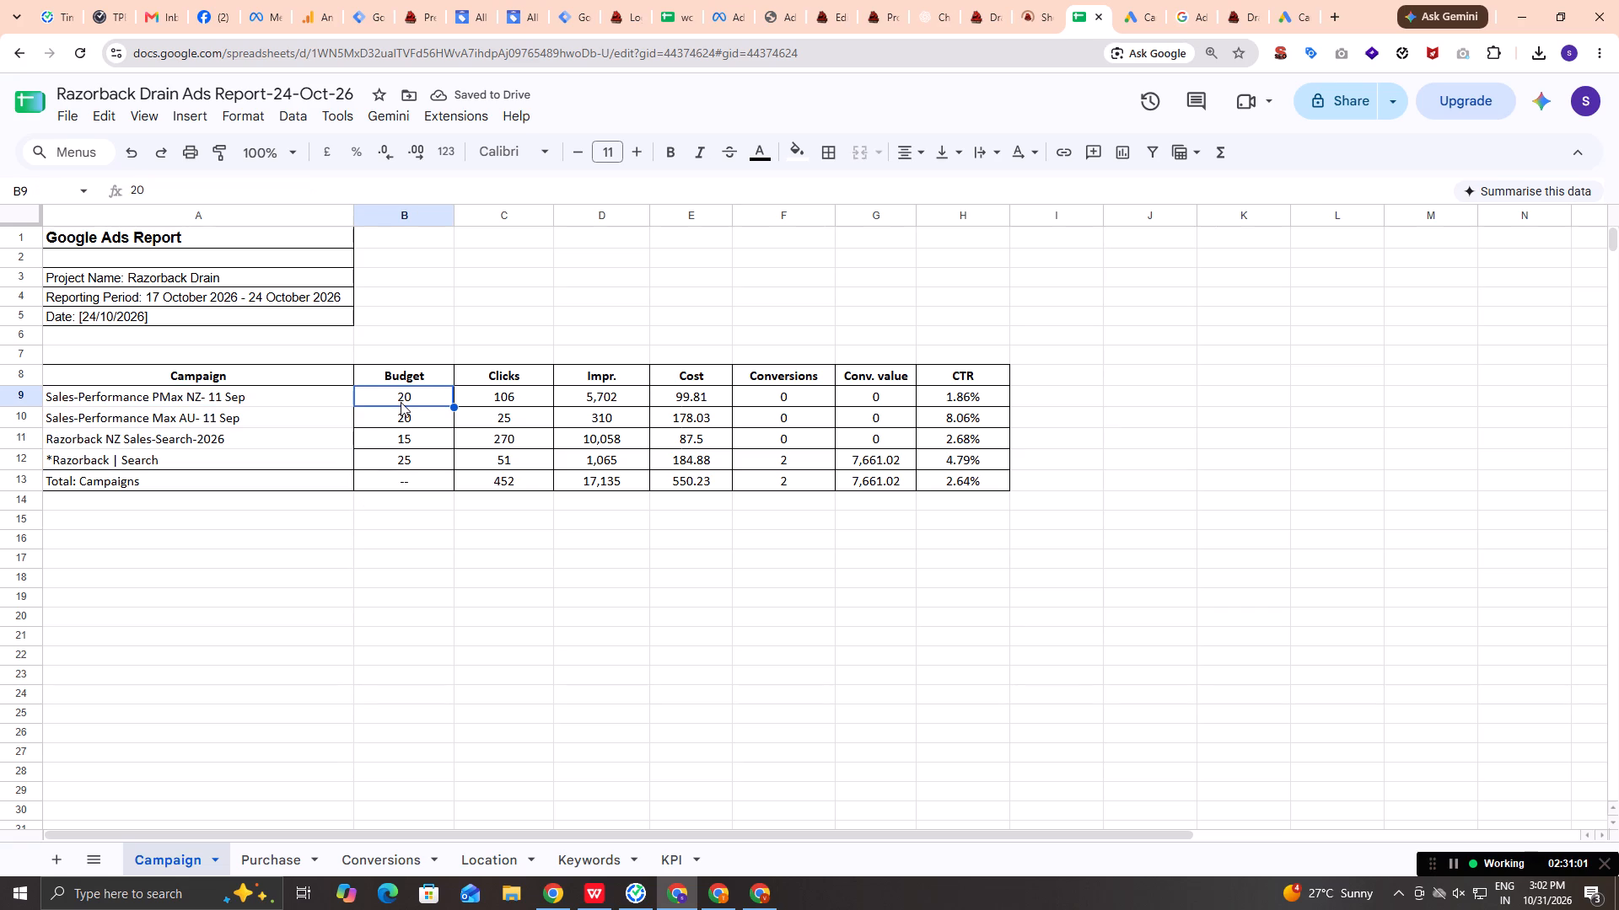
# Copy the four campaigns' Clicks values (126, 110, 26, 63) from the CSV into the report's Clicks column.
pyautogui.hotkey('alt', 'Tab')
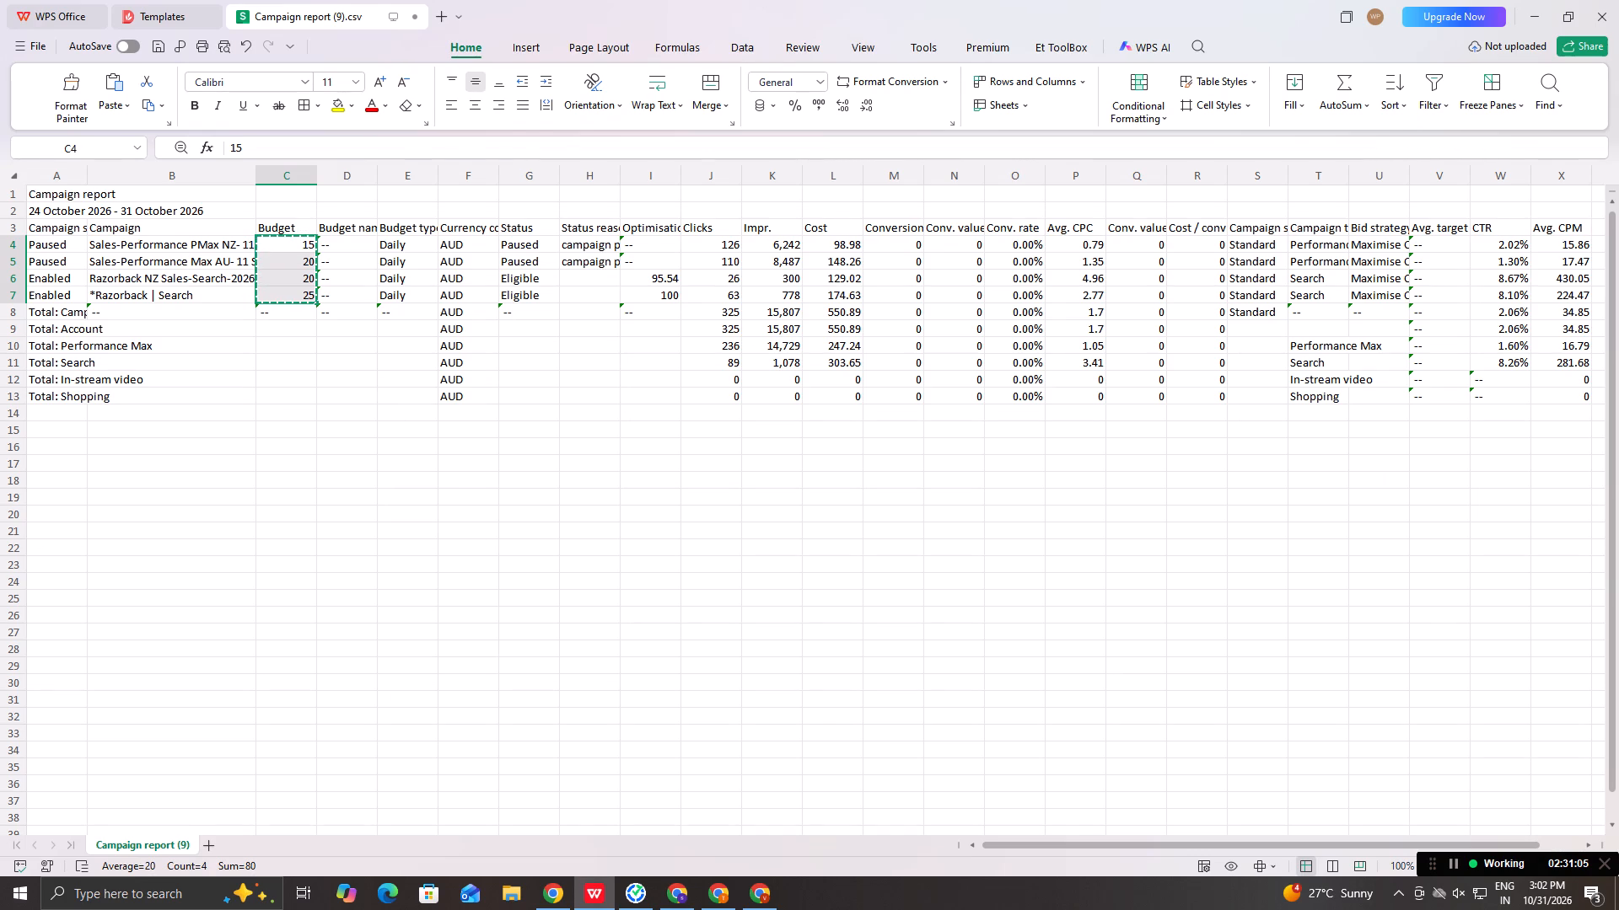
pyautogui.moveTo(716, 242); pyautogui.dragTo(706, 291)
pyautogui.hotkey('ctrl', 'c')
pyautogui.hotkey('alt', 'Tab')
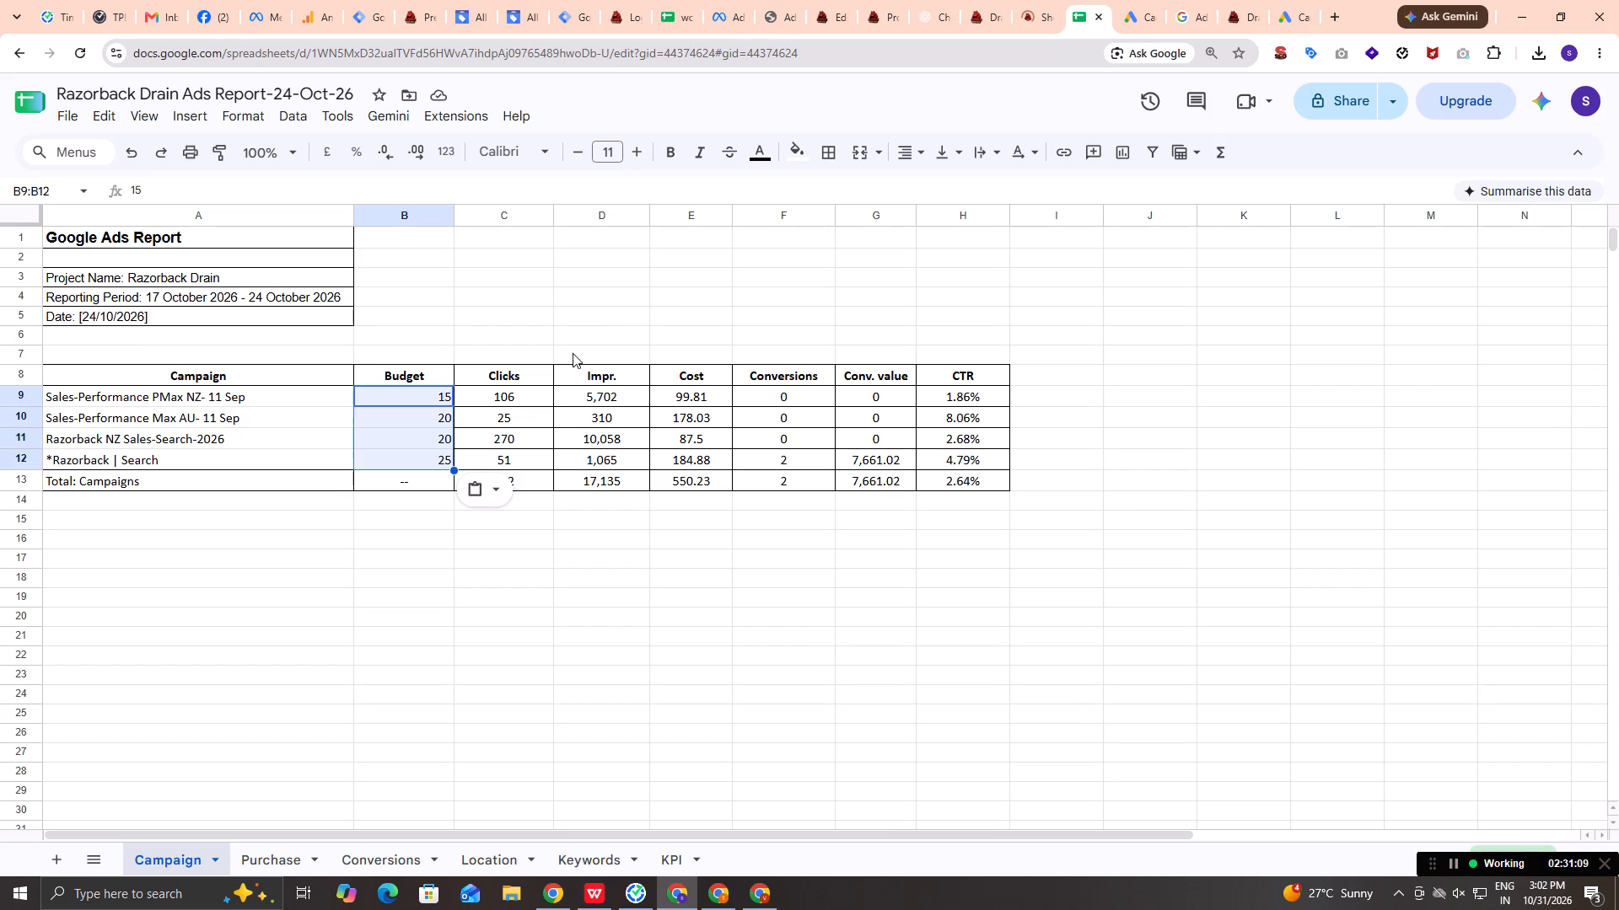
pyautogui.moveTo(514, 402); pyautogui.dragTo(508, 462)
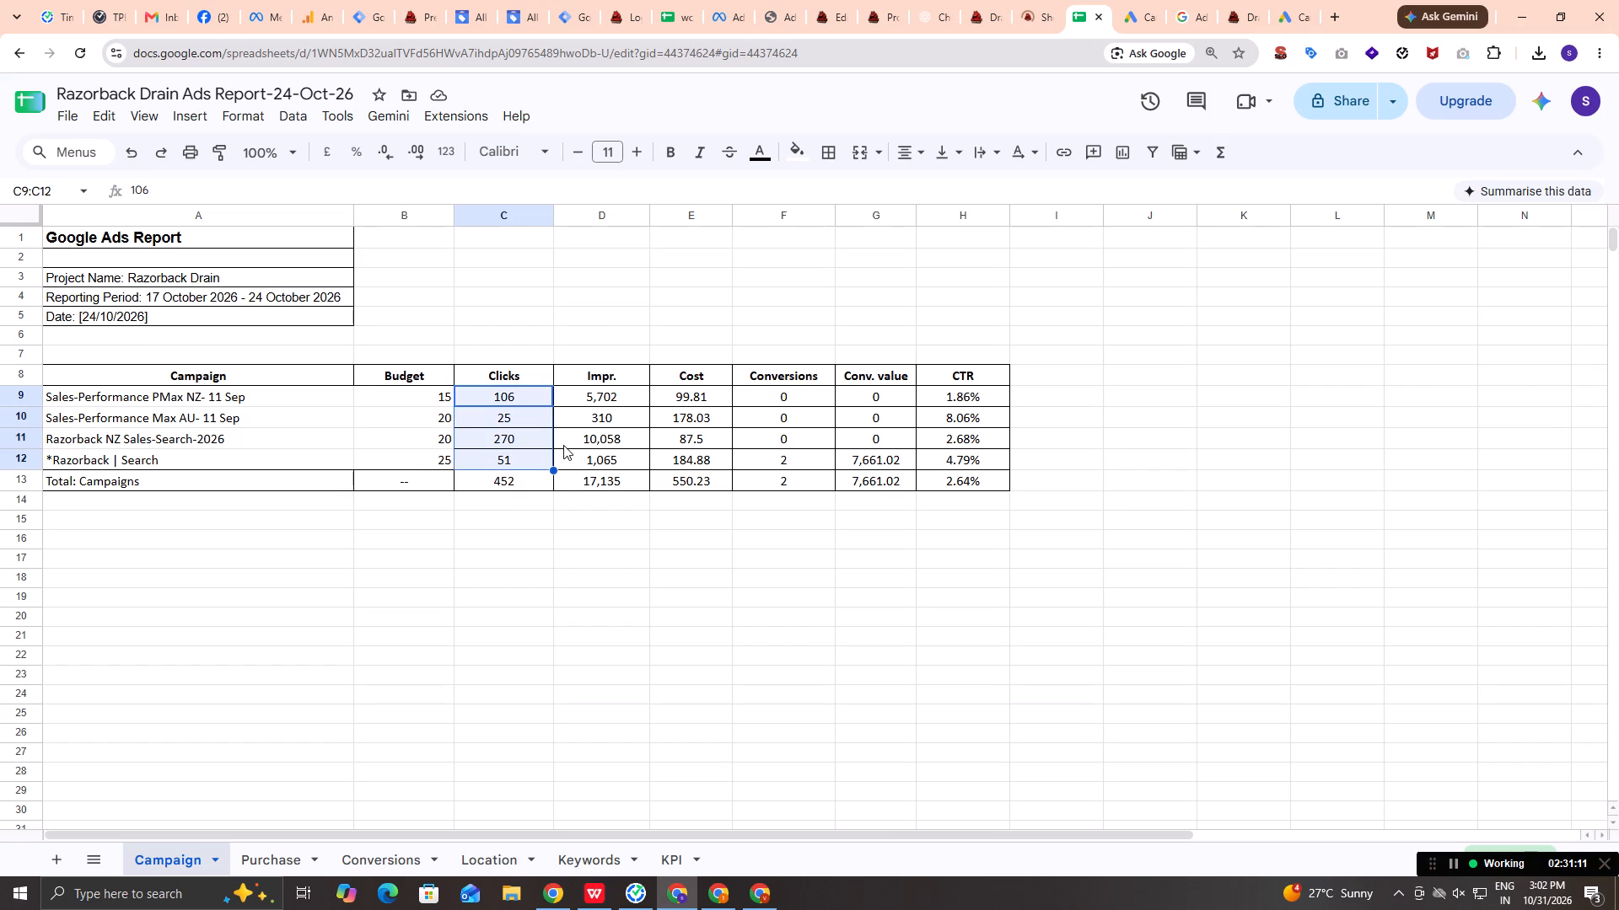
pyautogui.hotkey('ctrl', 'v')
# Copy the four campaigns' impressions (6,242, 8,487, 300, 778) from the CSV into the report's Impr. column.
pyautogui.hotkey('alt', 'Tab')
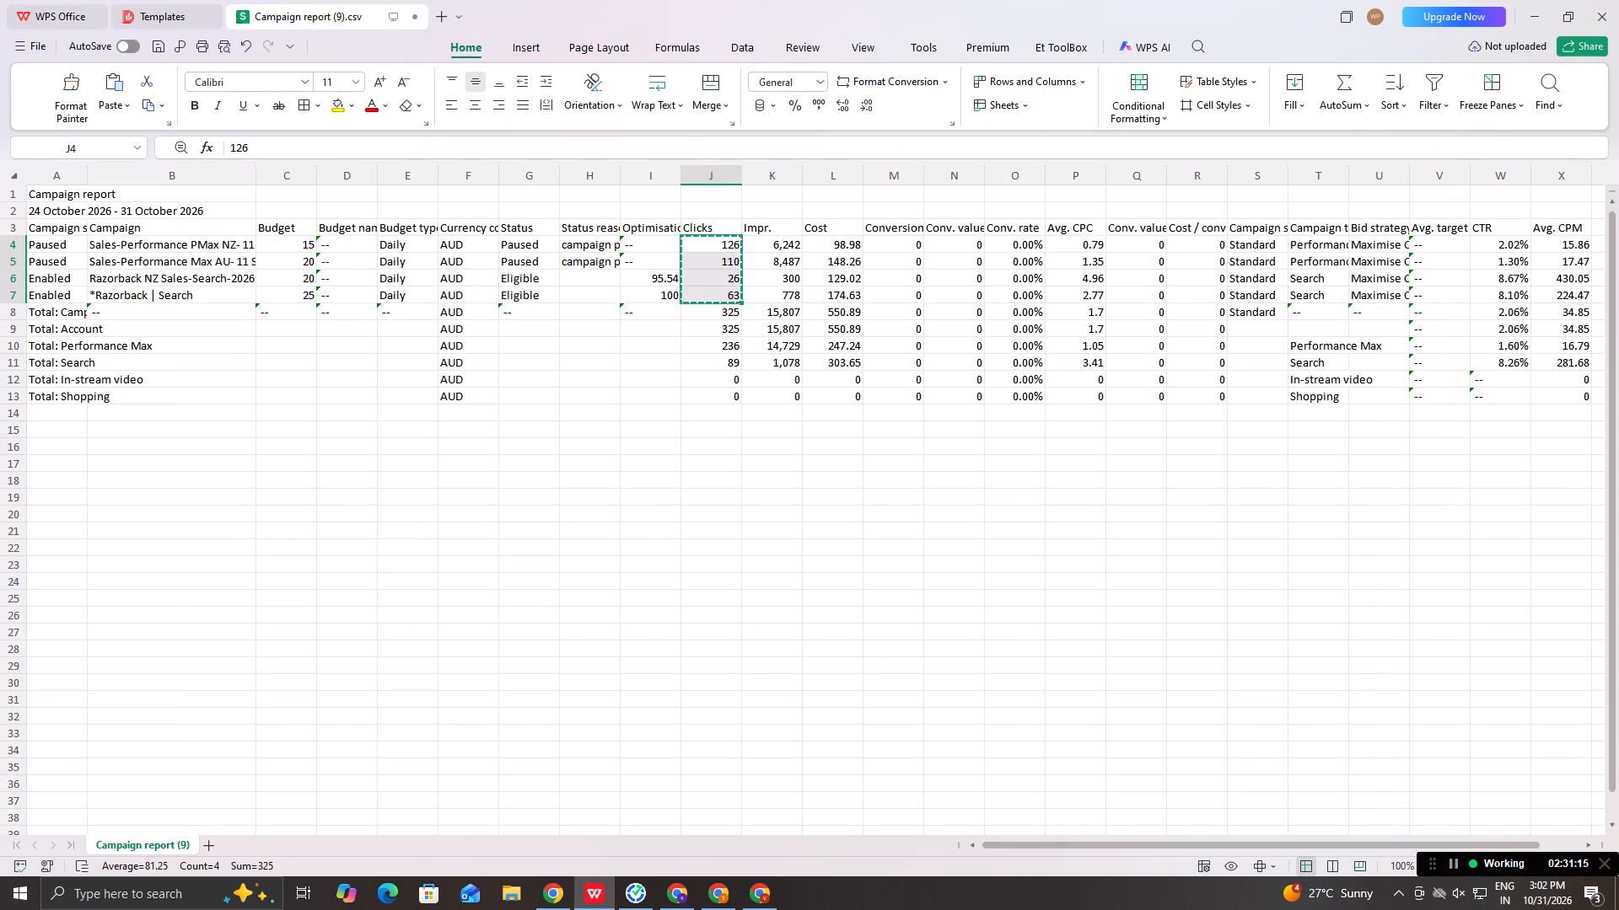
pyautogui.moveTo(794, 239); pyautogui.dragTo(784, 296)
pyautogui.hotkey('ctrl', 'c')
pyautogui.hotkey('alt', 'Tab')
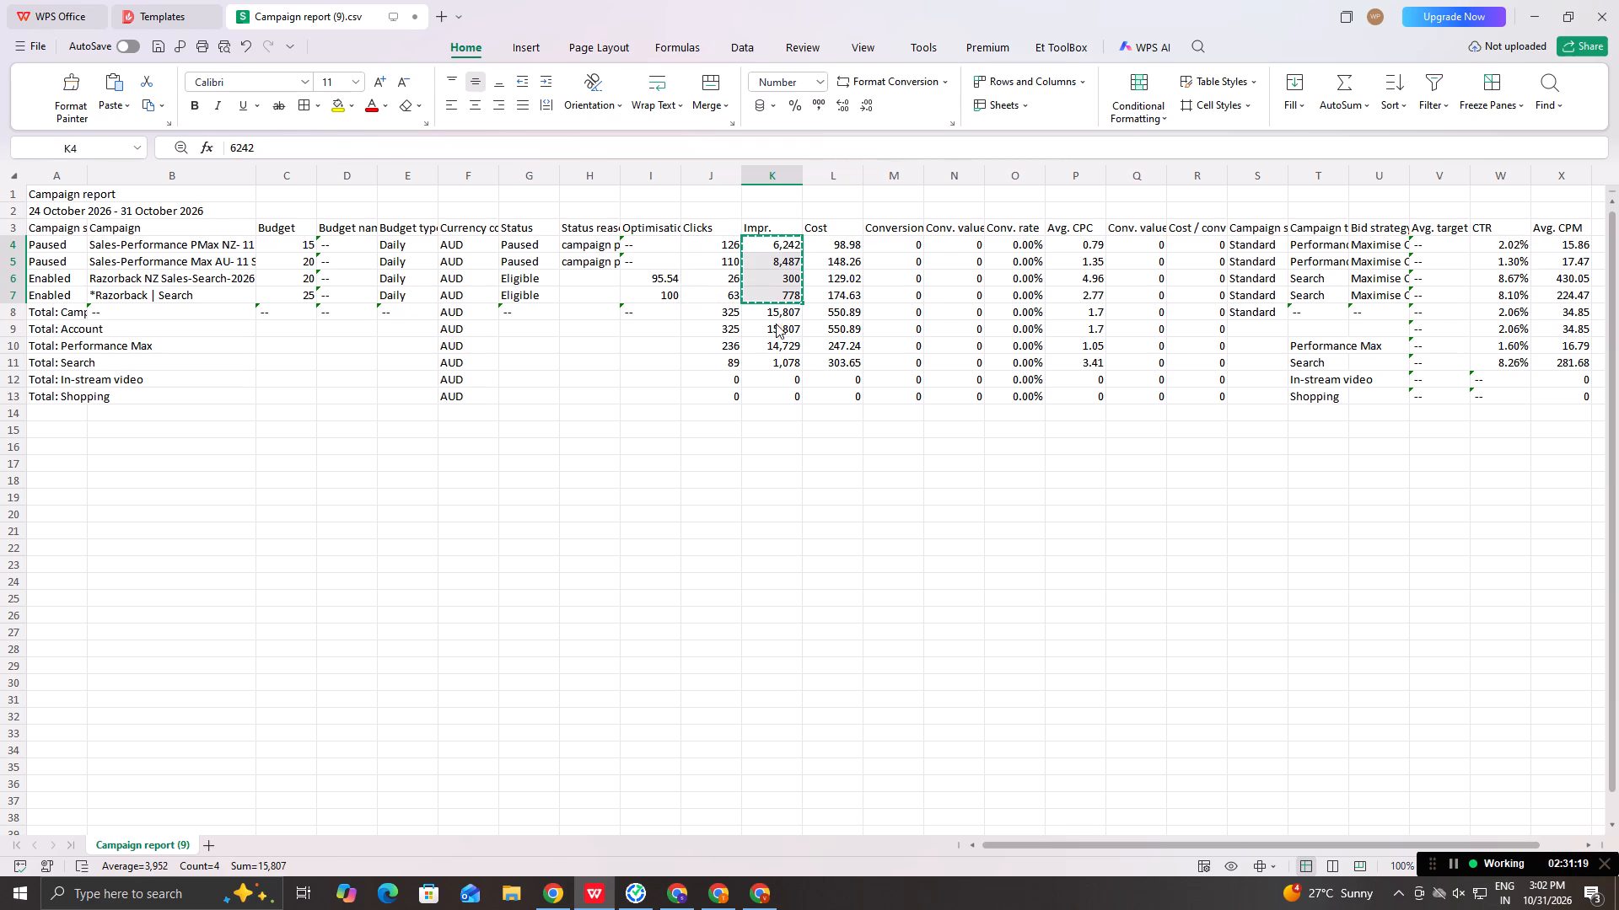
pyautogui.moveTo(619, 399); pyautogui.dragTo(612, 451)
pyautogui.hotkey('ctrl', 'v')
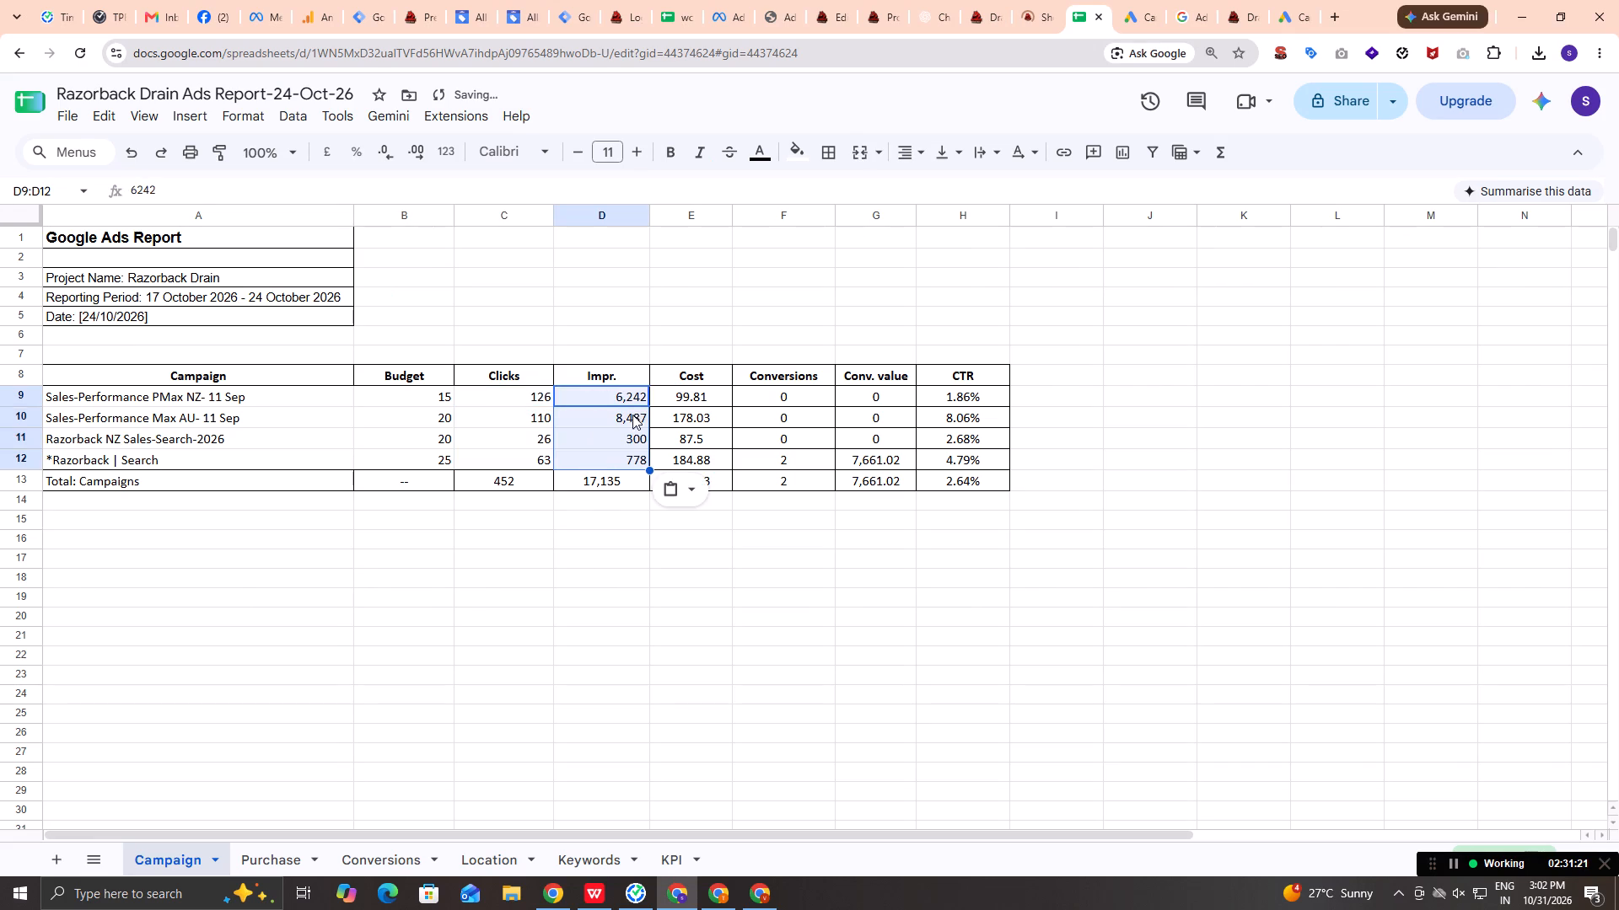
# Copy the four campaigns' Cost values (98.98, 148.26, 129.02, 174.63) from the CSV into the report's Cost column.
pyautogui.hotkey('alt', 'Tab')
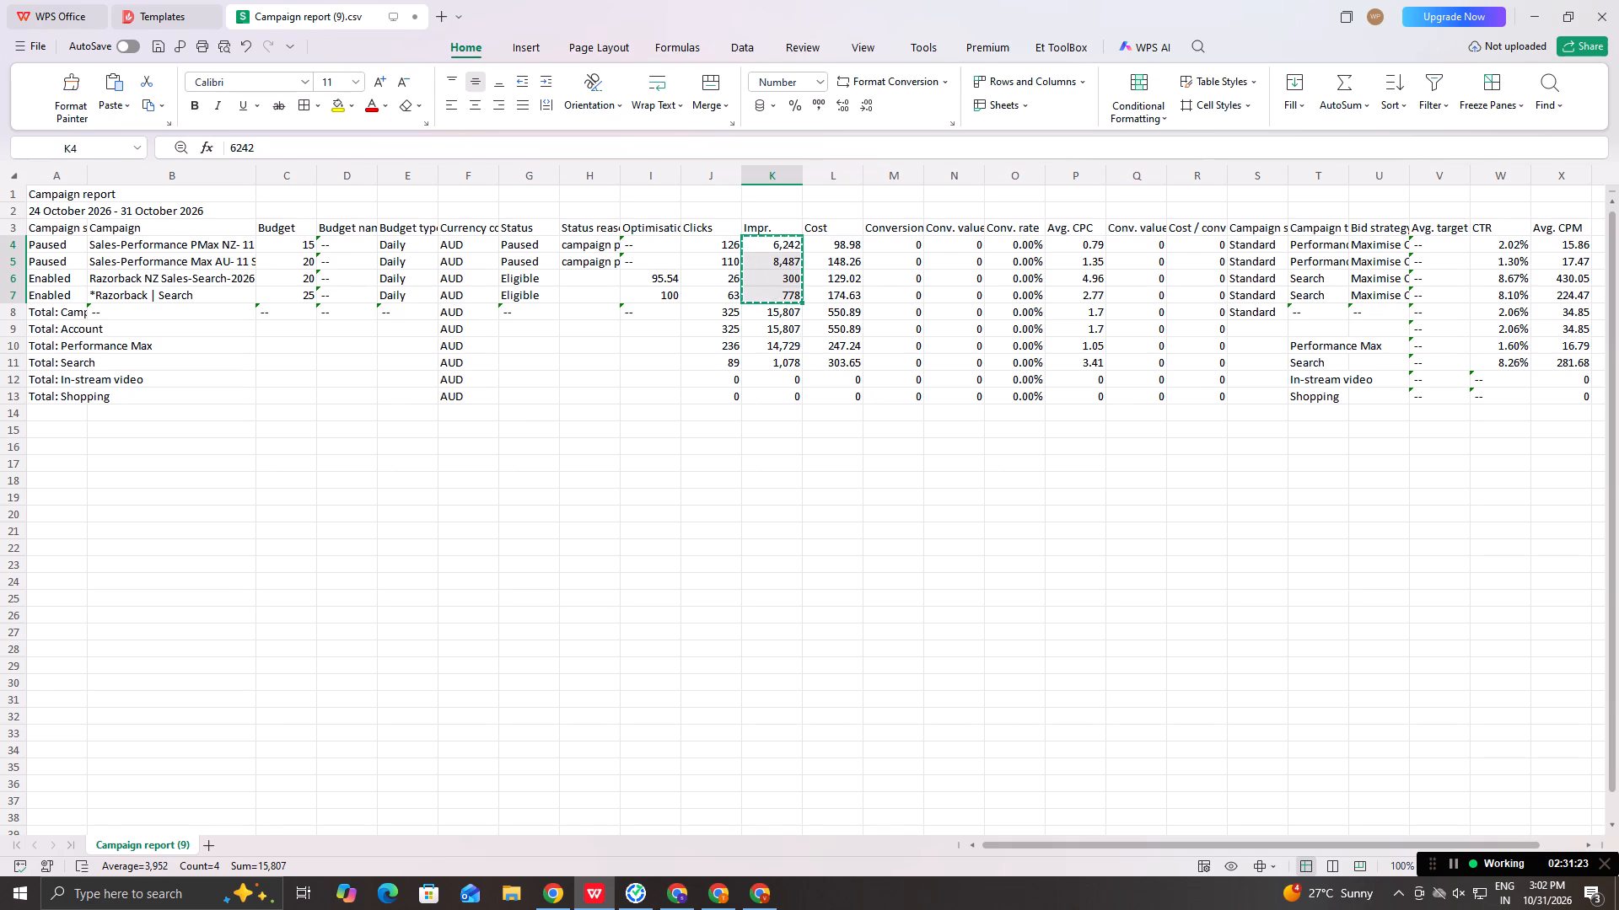
pyautogui.moveTo(818, 242); pyautogui.dragTo(813, 300)
pyautogui.hotkey('ctrl', 'c')
pyautogui.hotkey('alt', 'Tab')
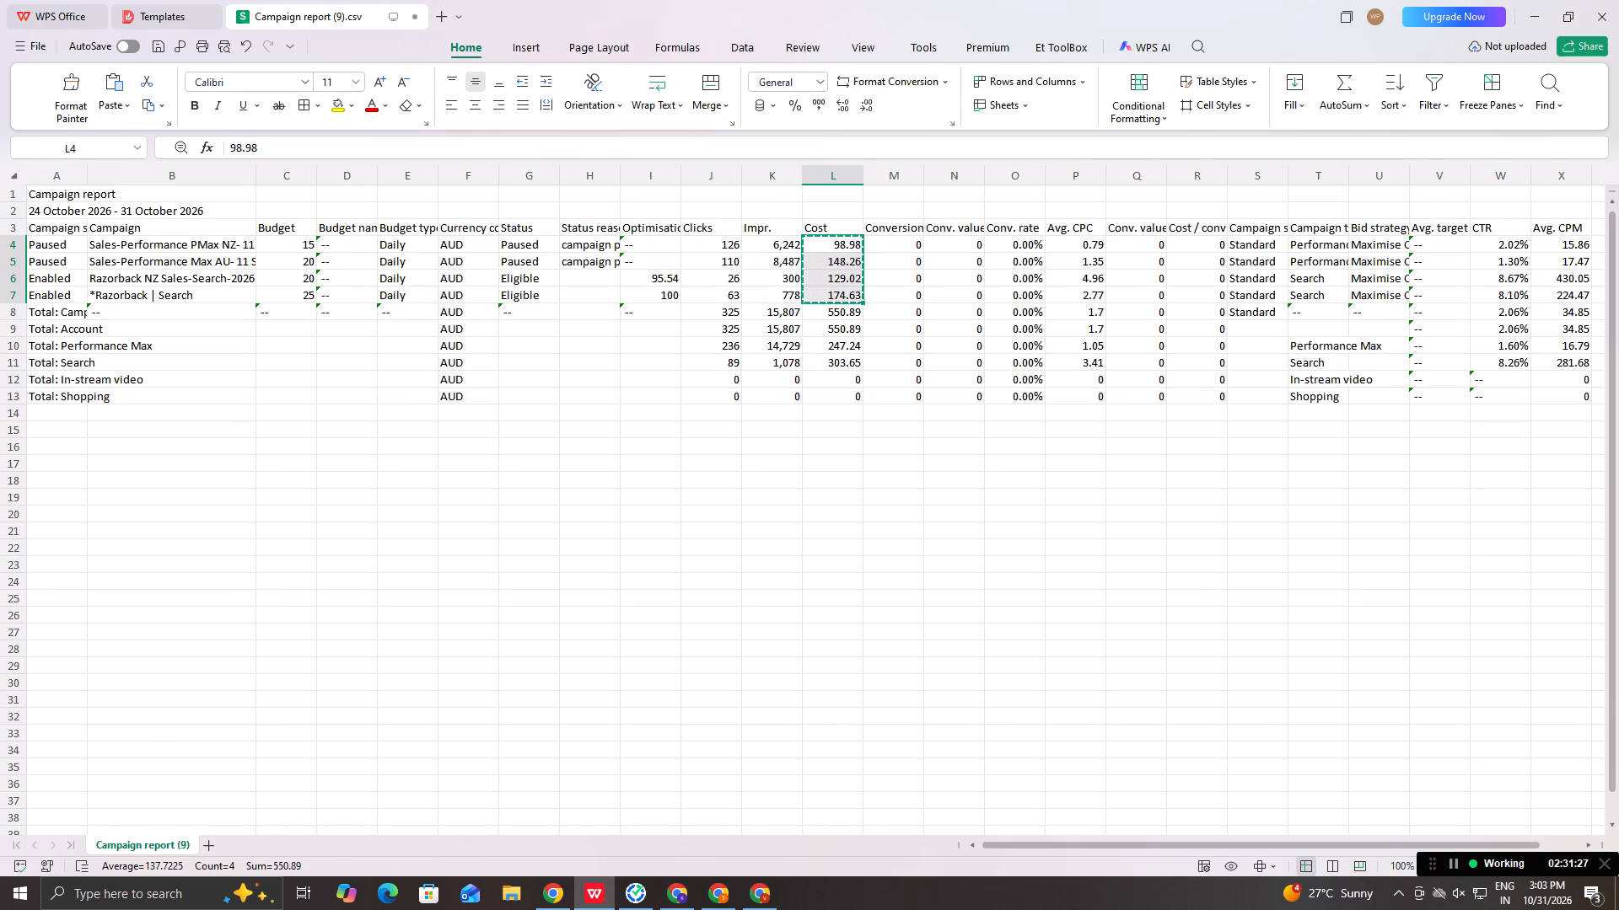
pyautogui.moveTo(714, 392); pyautogui.dragTo(714, 456)
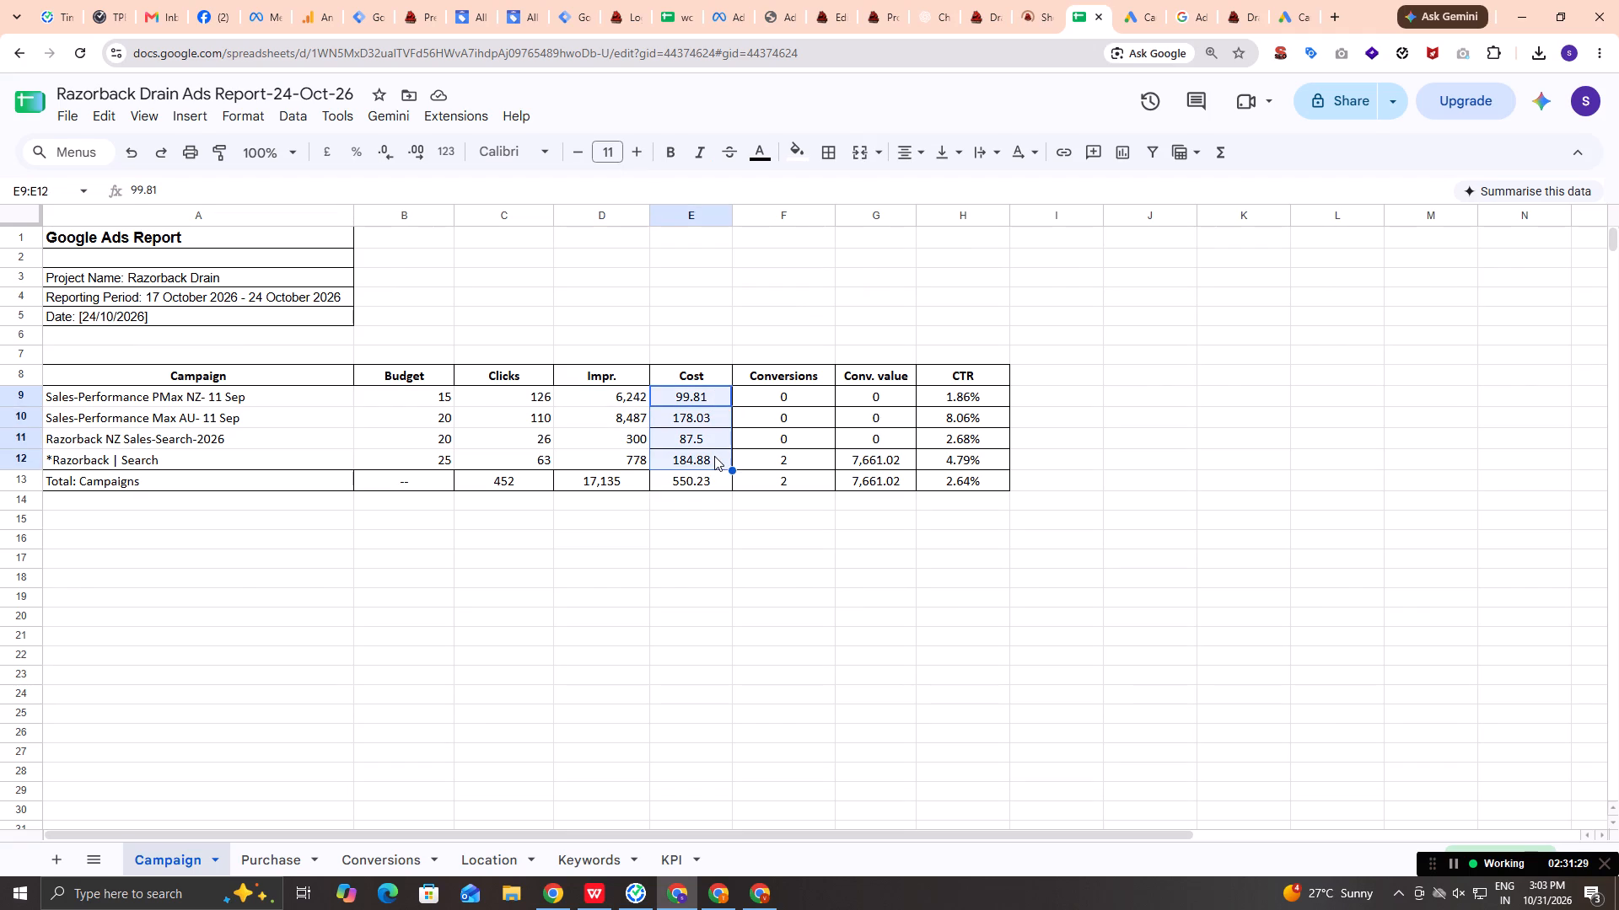
pyautogui.hotkey('ctrl', 'v')
# Check the CSV's conversions and set Conversions to 0 for *Razorback | Search and Total: Campaigns in the report.
pyautogui.hotkey('alt', 'Tab')
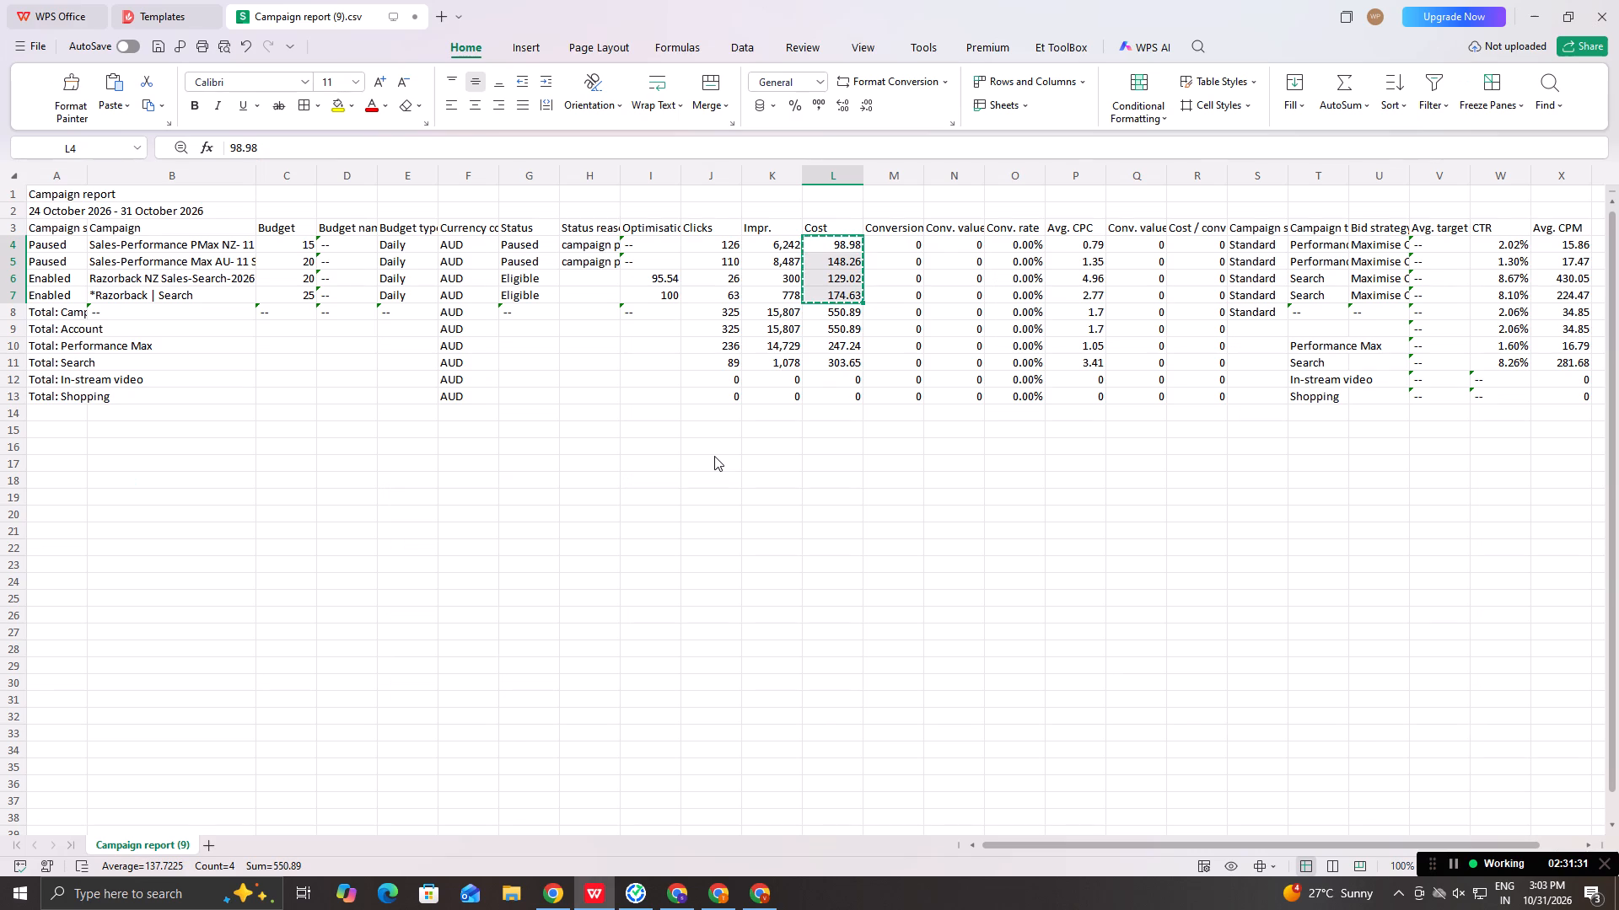
pyautogui.hotkey('alt', 'Tab')
pyautogui.click(813, 456)
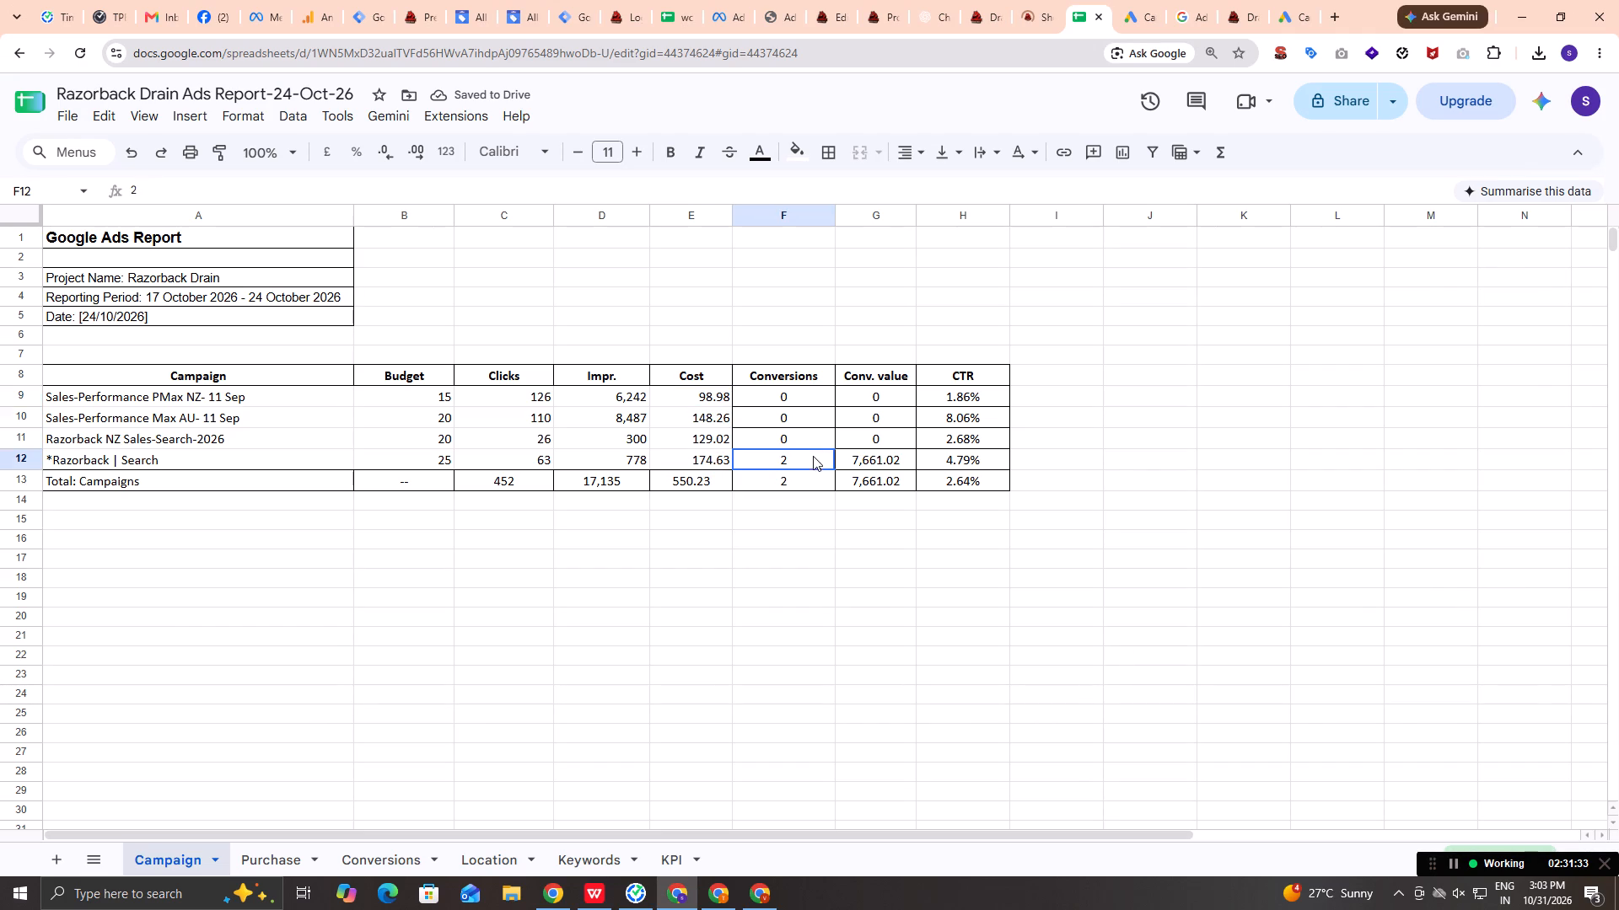
pyautogui.press('0')
pyautogui.press('Down')
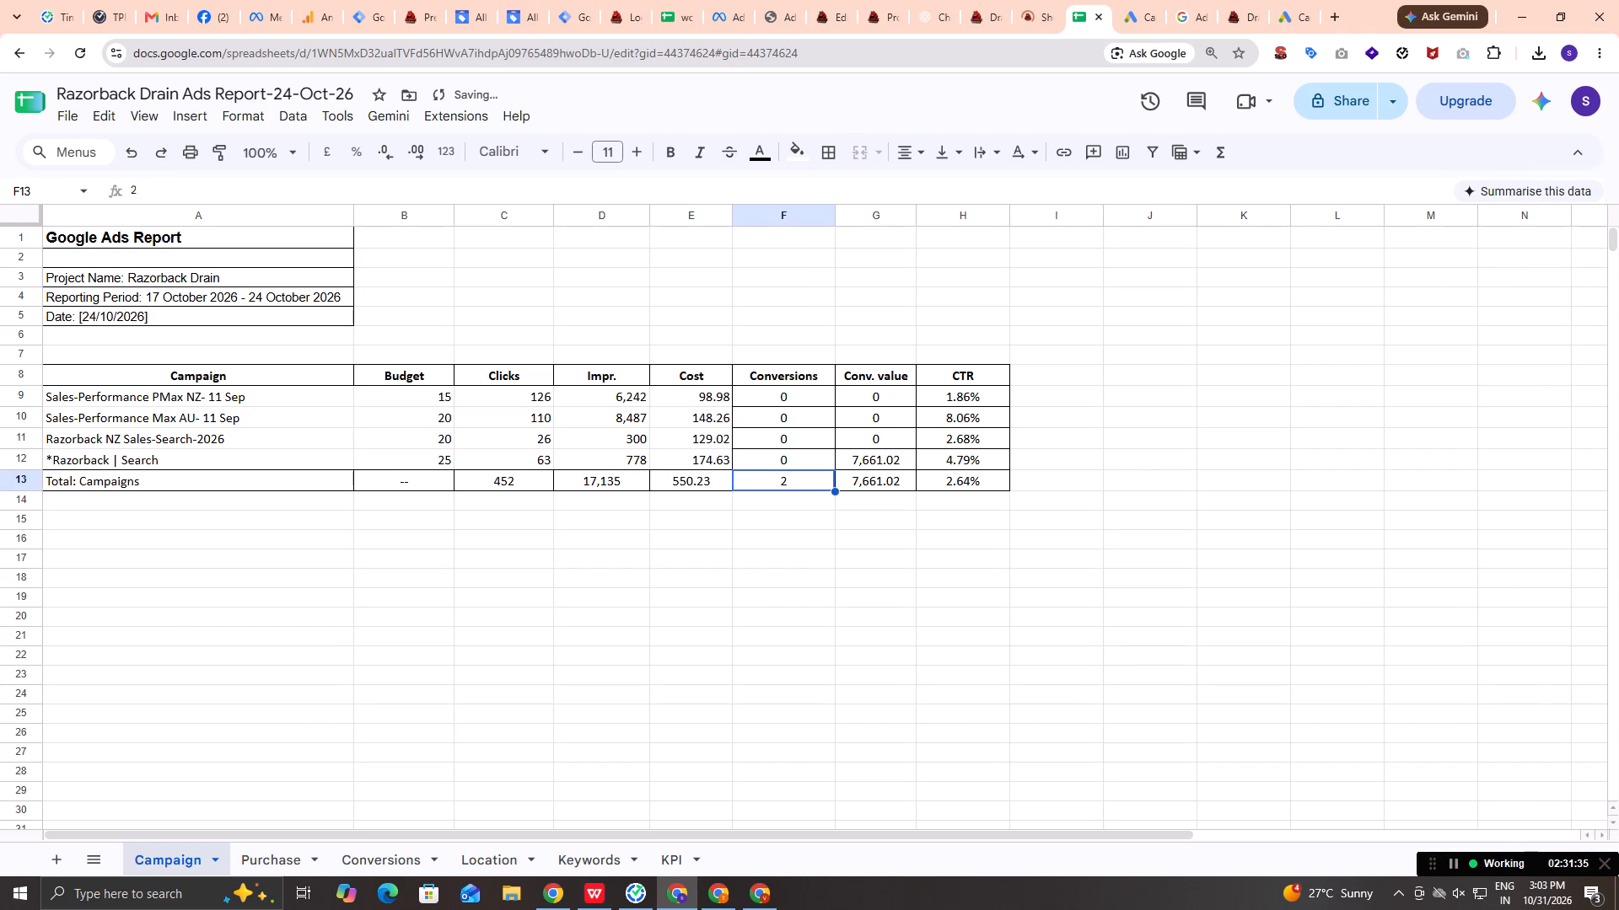
pyautogui.press('0')
pyautogui.press('Right')
# Check the CSV's conversion values and copy the report's 0 into Conv. value for *Razorback | Search and Total: Campaigns.
pyautogui.hotkey('alt', 'Tab')
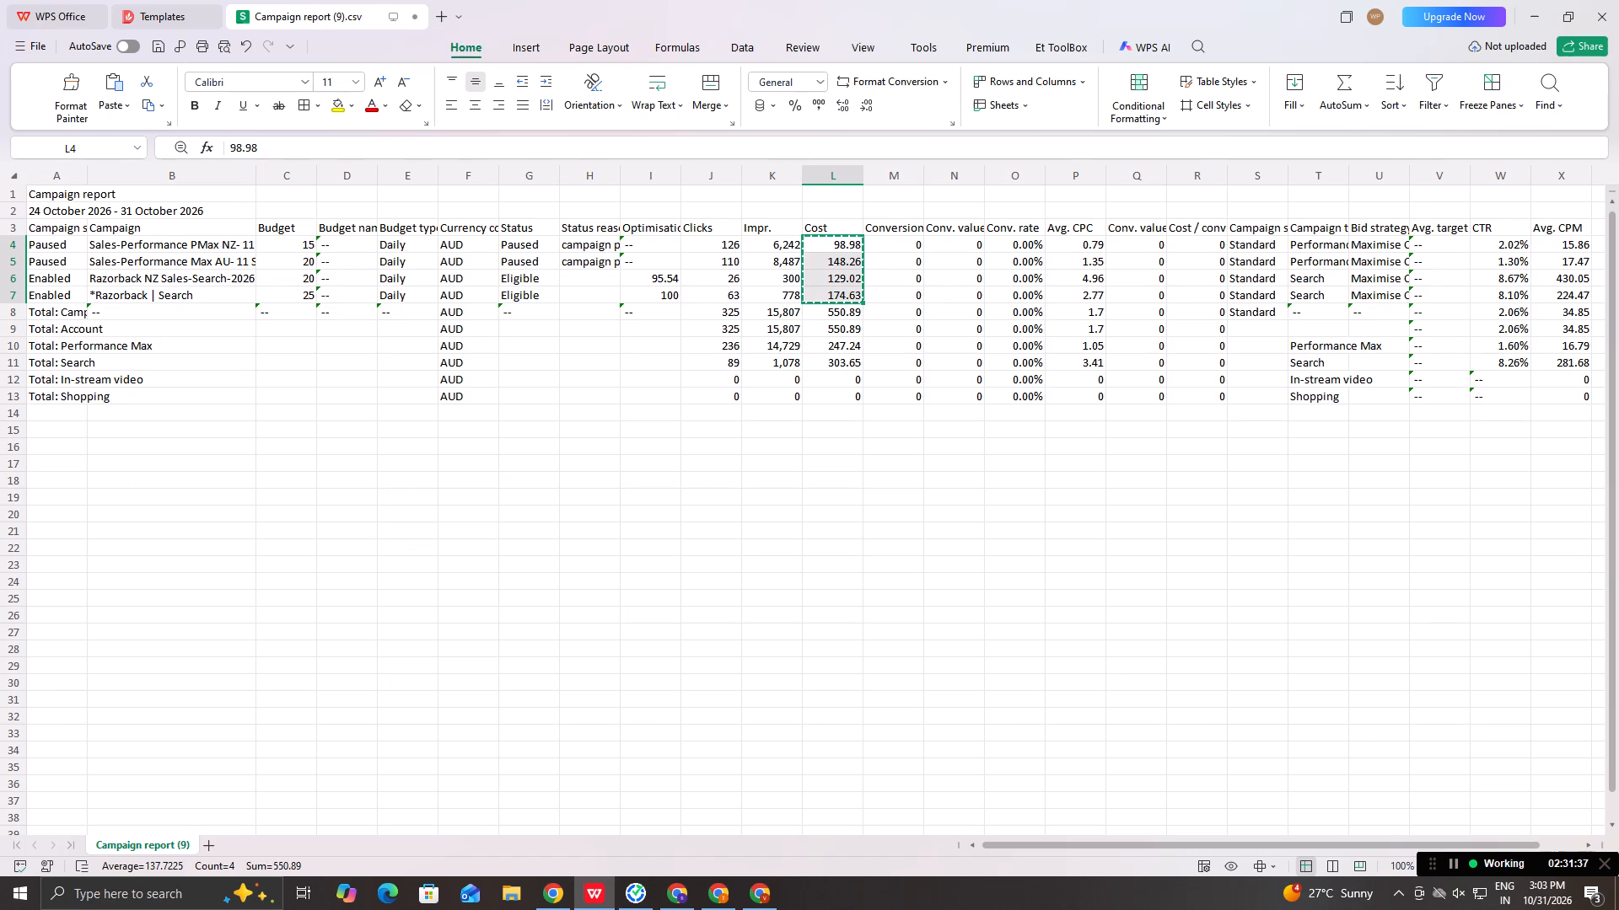
pyautogui.hotkey('alt', 'Tab')
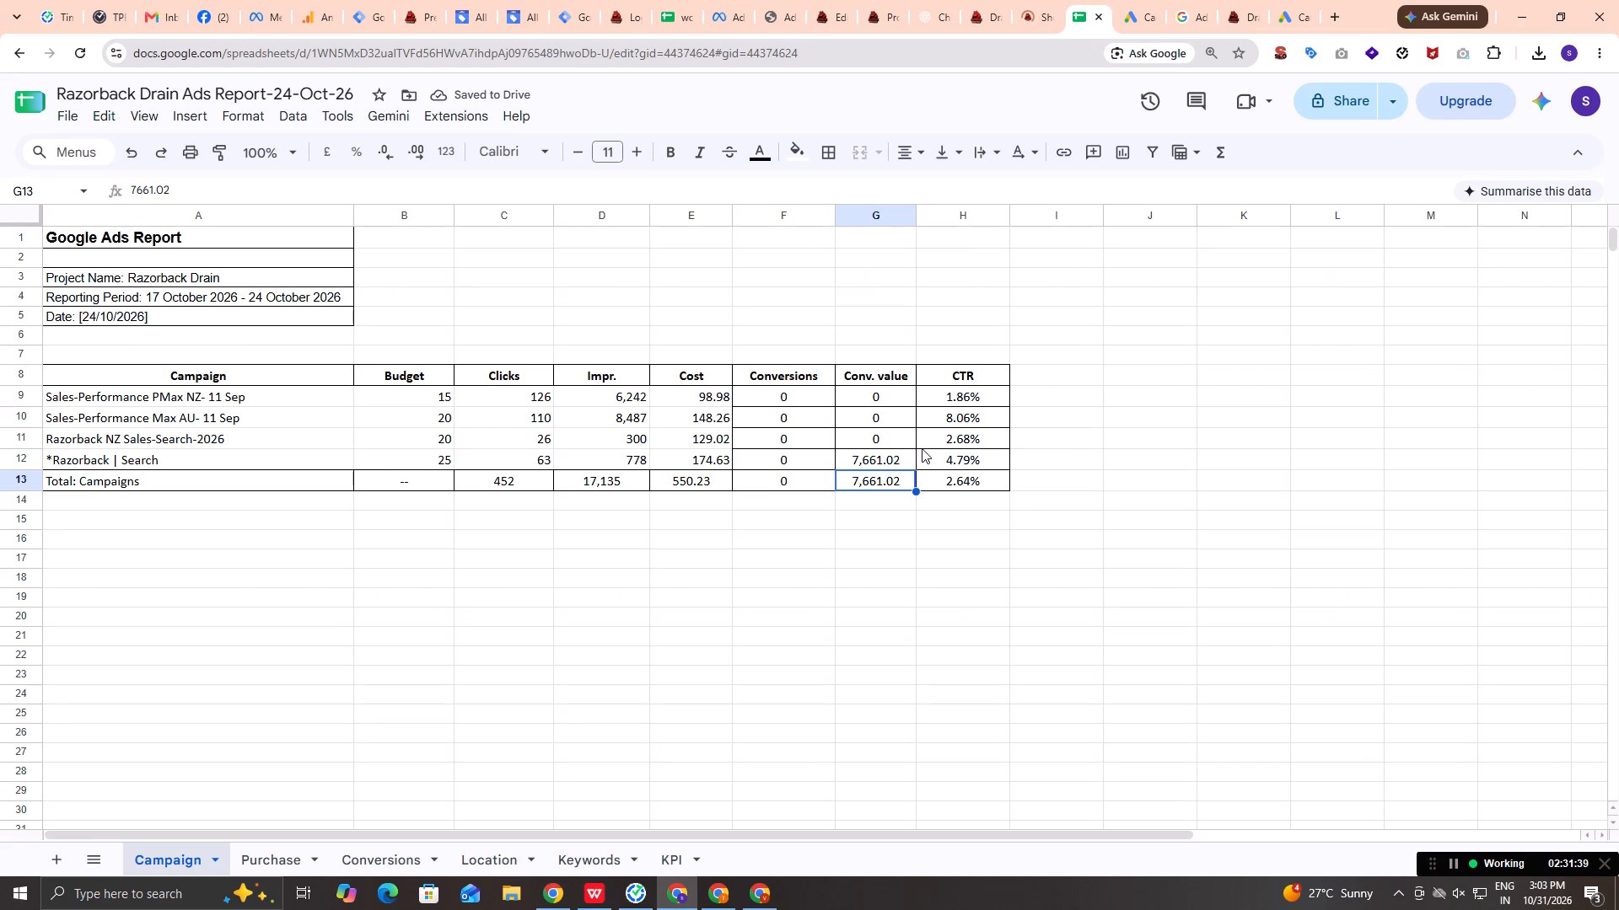
pyautogui.click(901, 446)
pyautogui.hotkey('ctrl', 'c')
pyautogui.moveTo(899, 467); pyautogui.dragTo(896, 474)
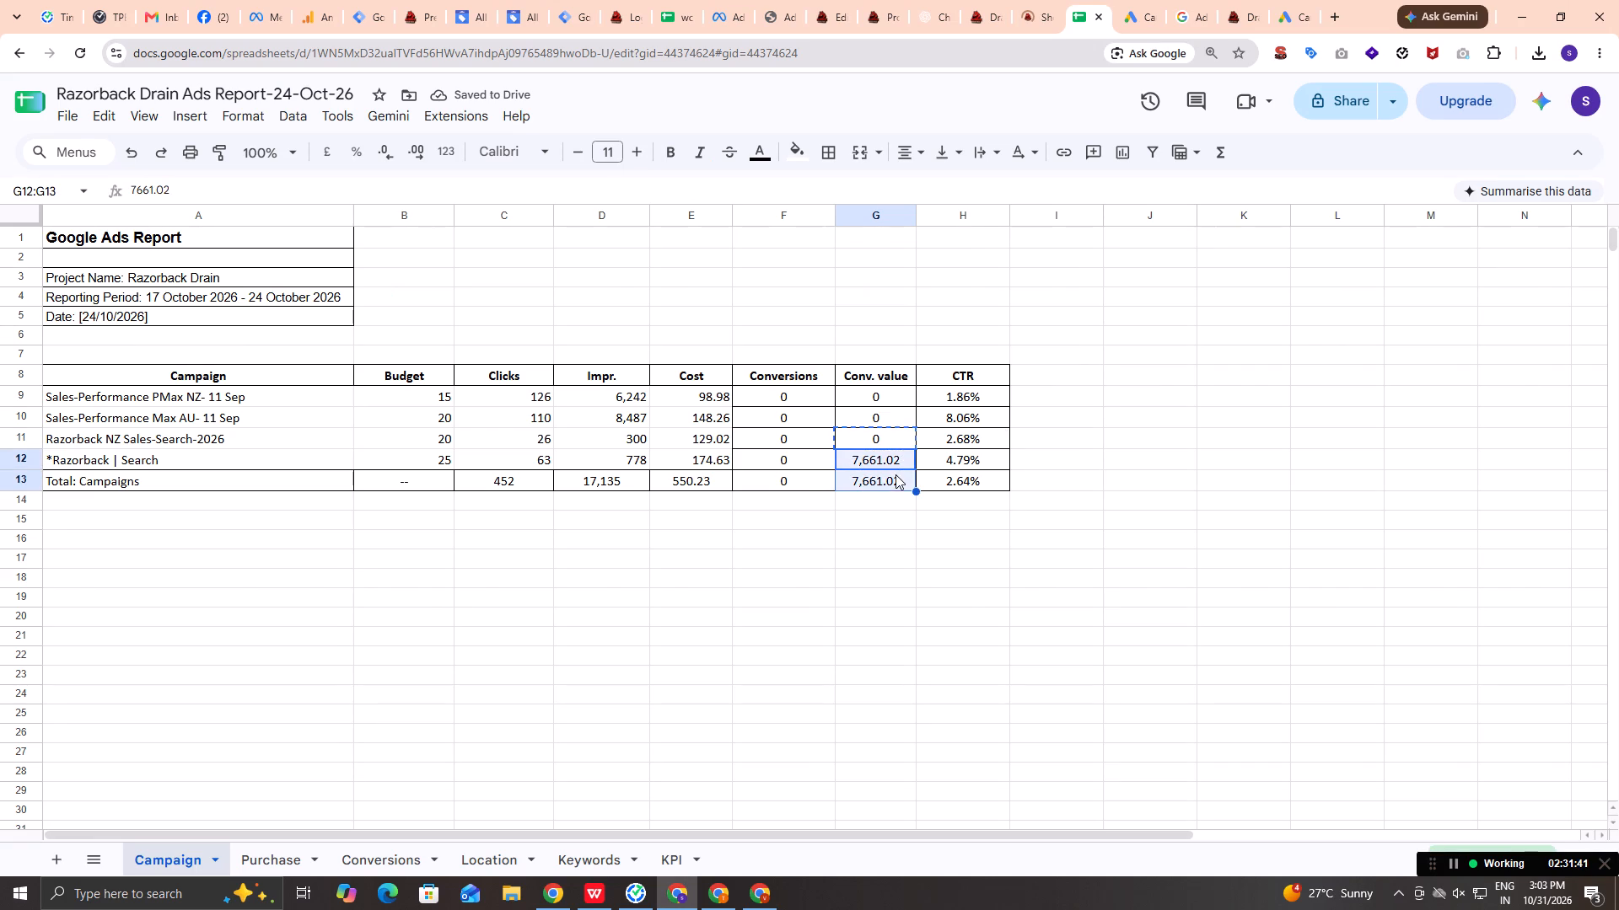
pyautogui.hotkey('ctrl', 'v')
# Copy the four campaigns' CTR values (2.02%, 1.30%, 8.67%, 8.10%) from the CSV into the report's CTR column.
pyautogui.hotkey('alt', 'Tab')
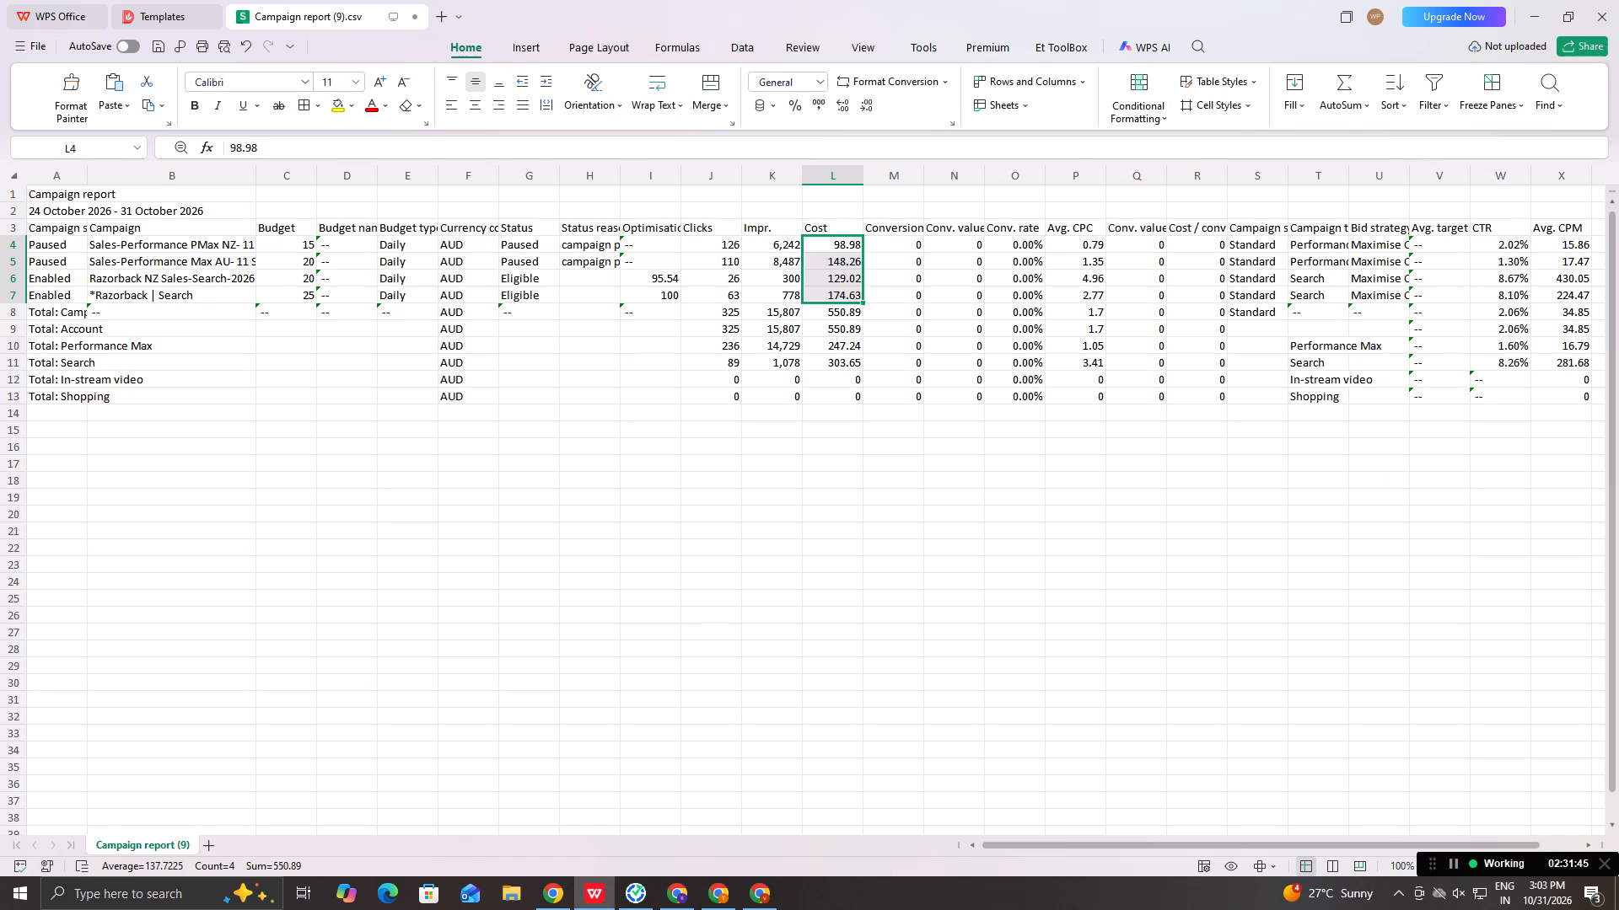
pyautogui.moveTo(1493, 240); pyautogui.dragTo(1497, 293)
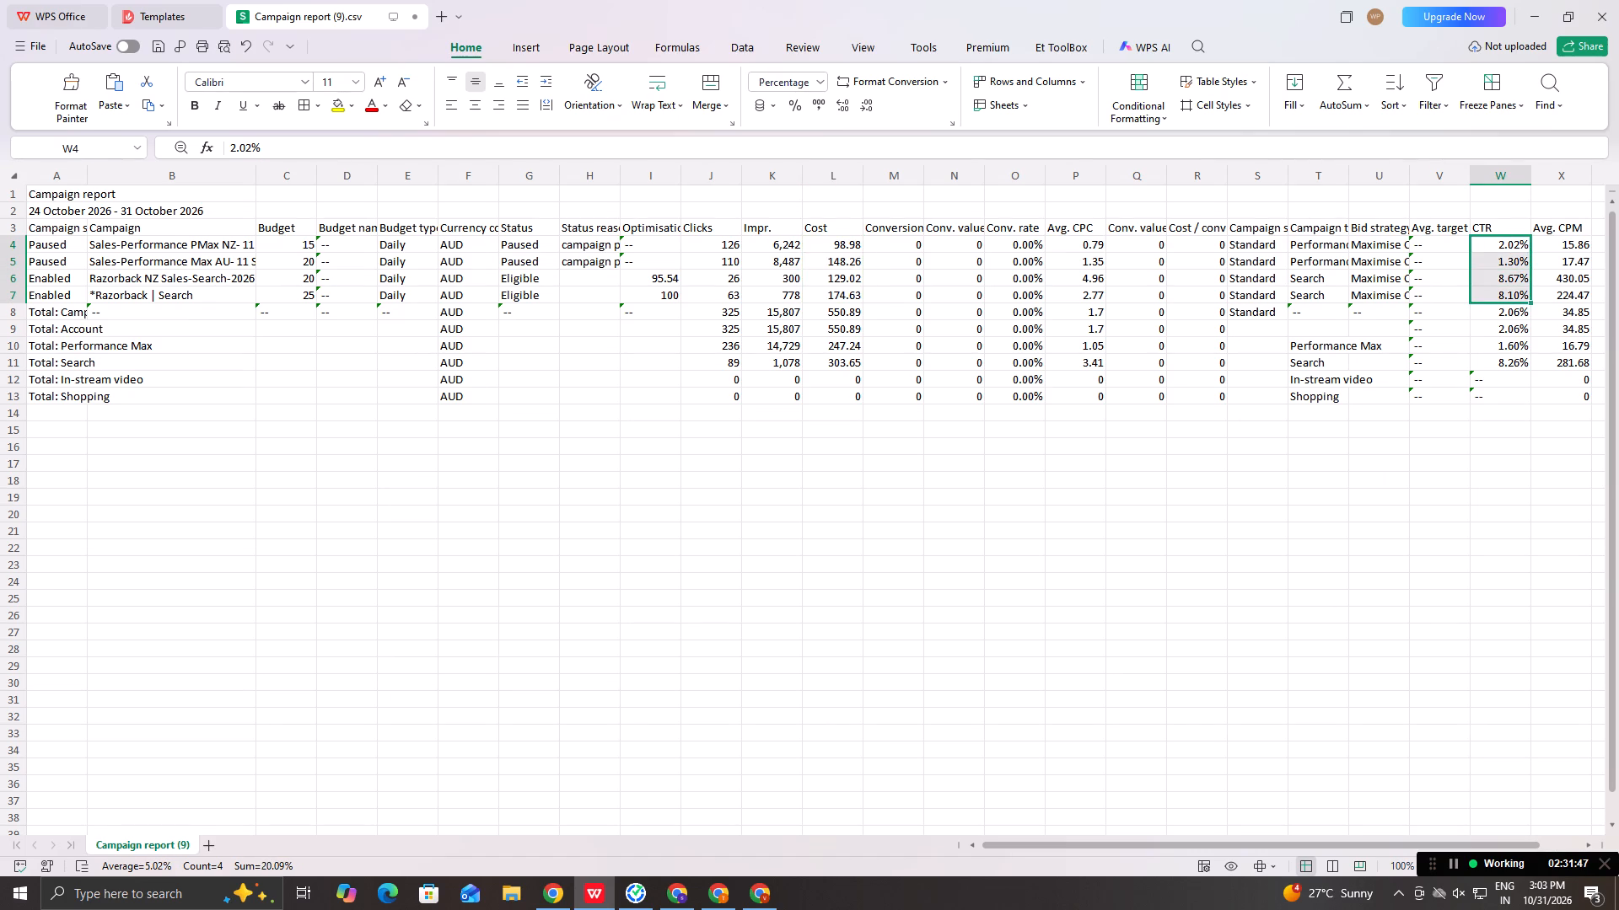
pyautogui.hotkey('ctrl', 'c')
pyautogui.hotkey('alt', 'Tab')
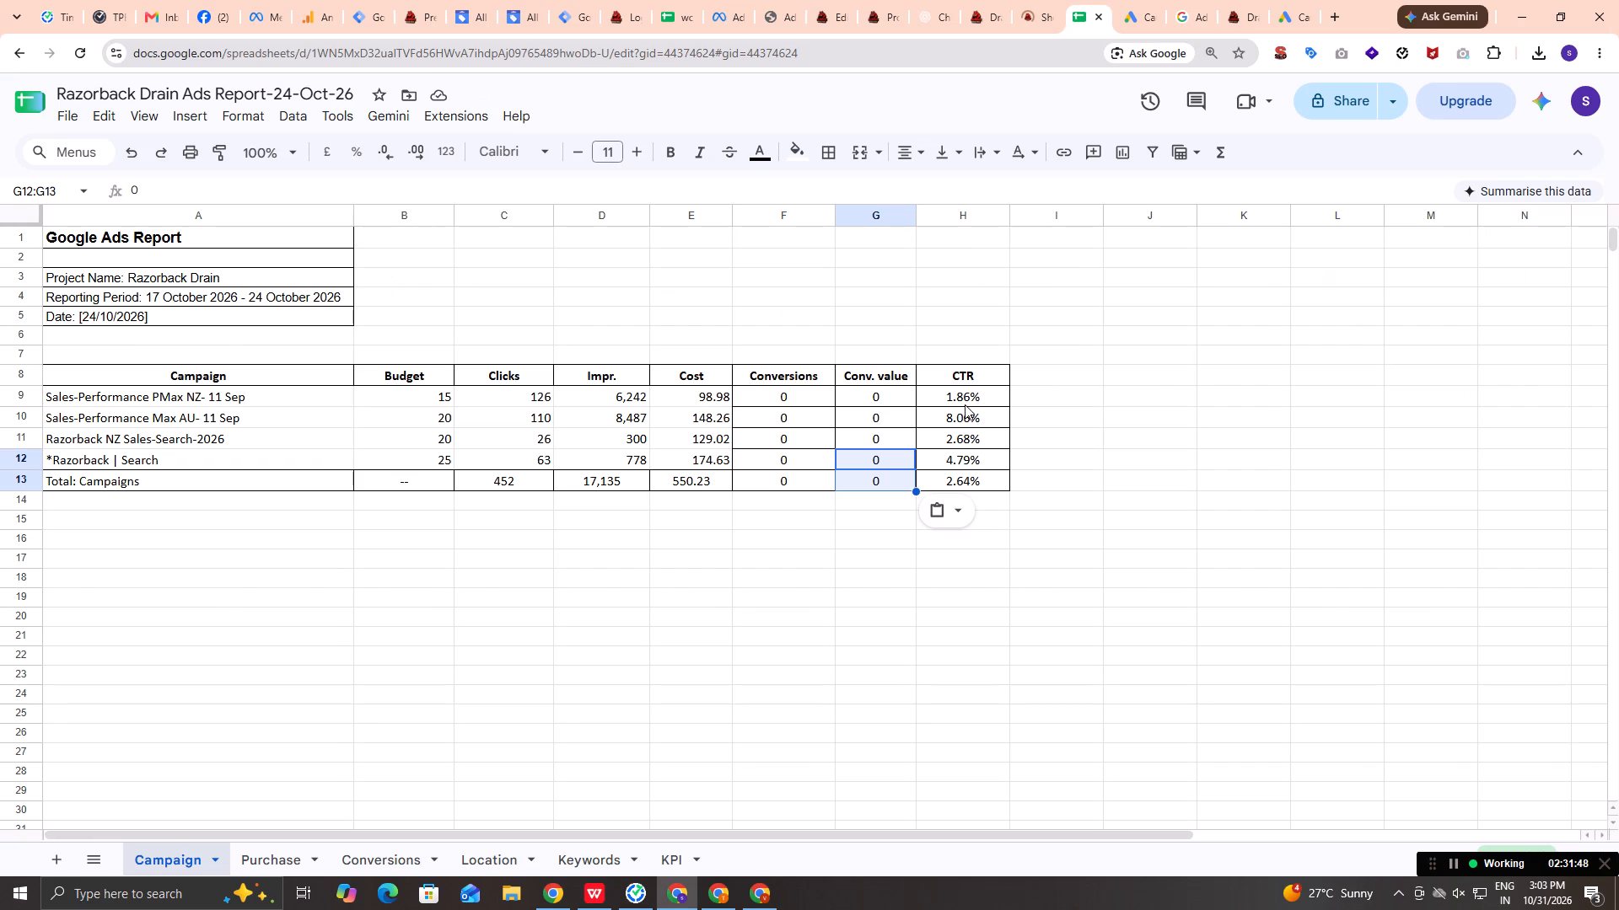
pyautogui.moveTo(966, 403); pyautogui.dragTo(963, 463)
pyautogui.hotkey('ctrl', 'v')
# Copy the Total: Campaigns CTR of 2.06% from the CSV into the report's total row.
pyautogui.hotkey('alt', 'Tab')
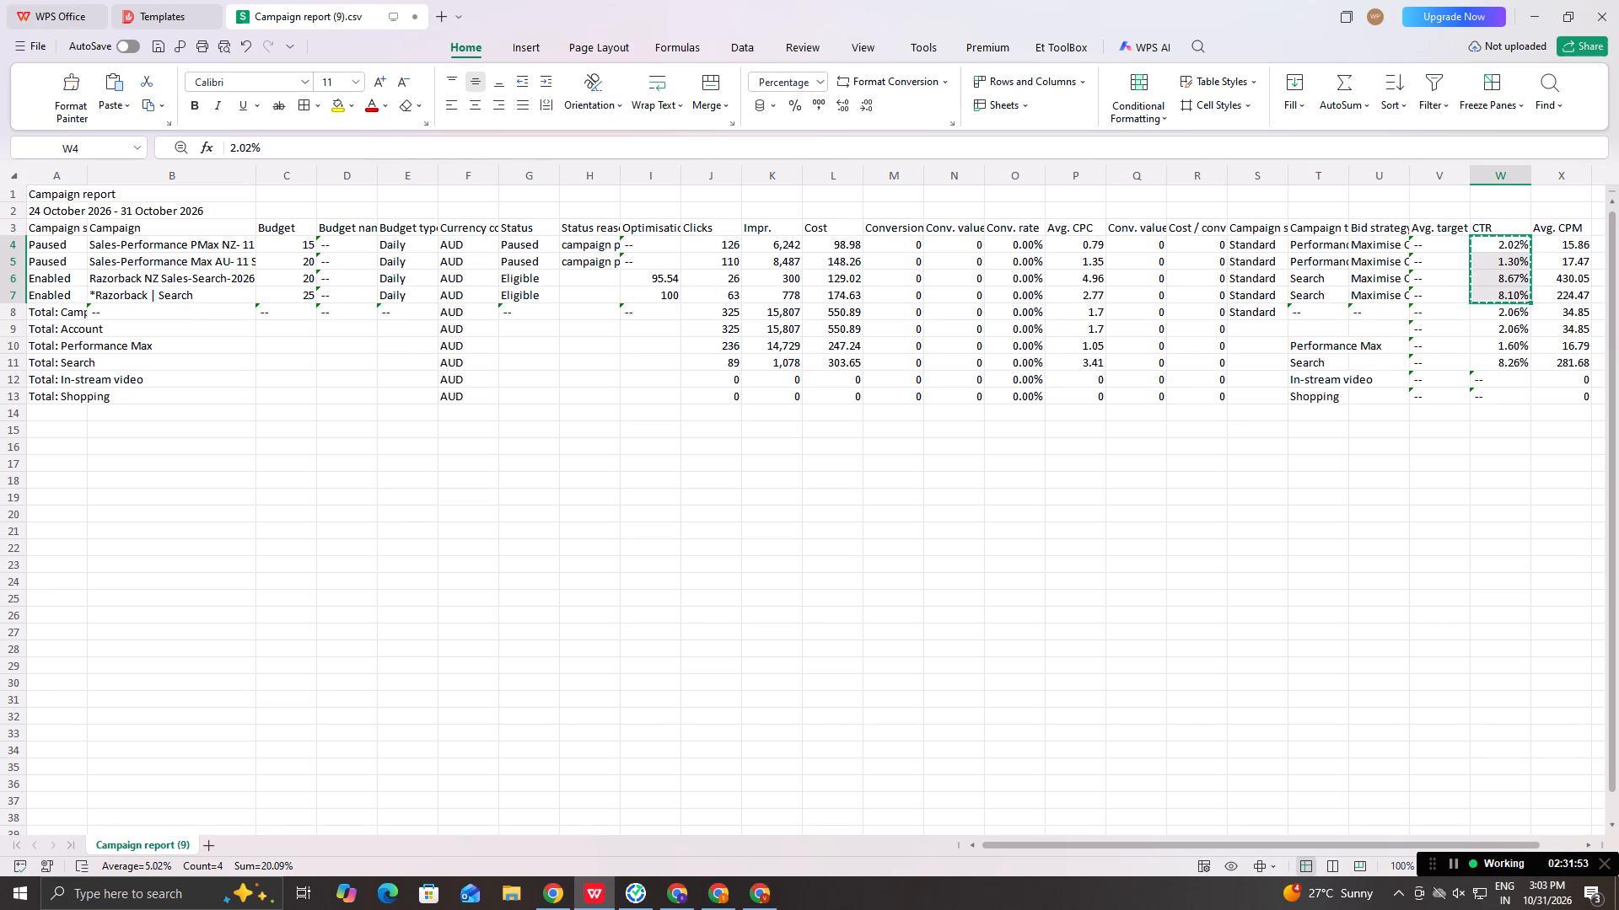
pyautogui.click(1497, 318)
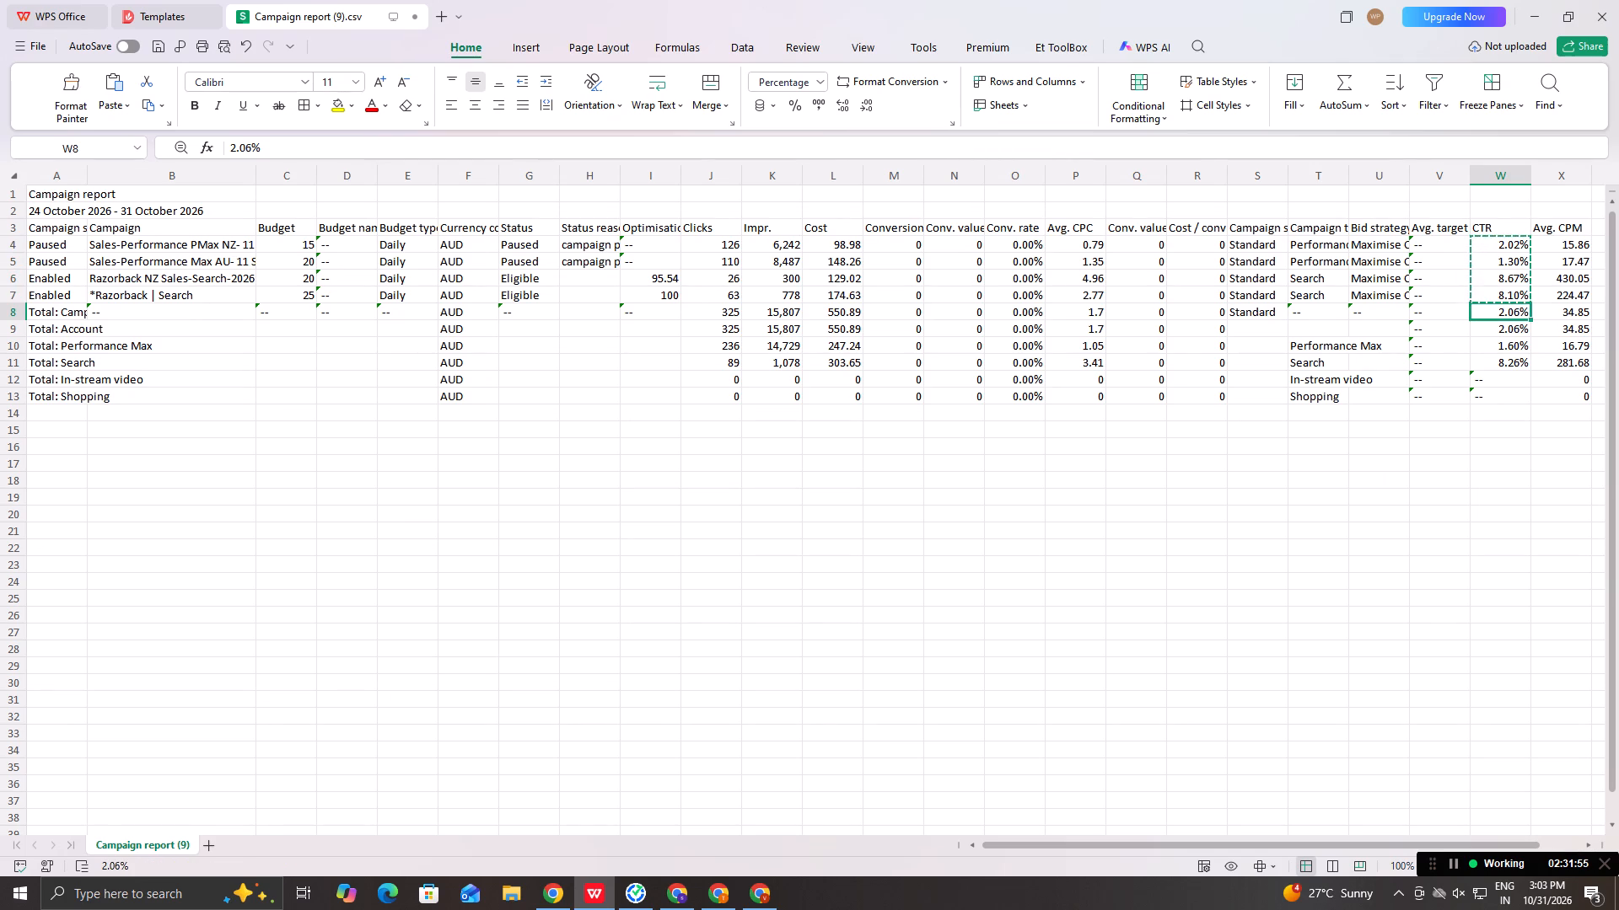
pyautogui.hotkey('ctrl', 'c')
pyautogui.hotkey('alt', 'Tab')
pyautogui.click(976, 474)
pyautogui.hotkey('ctrl', 'v')
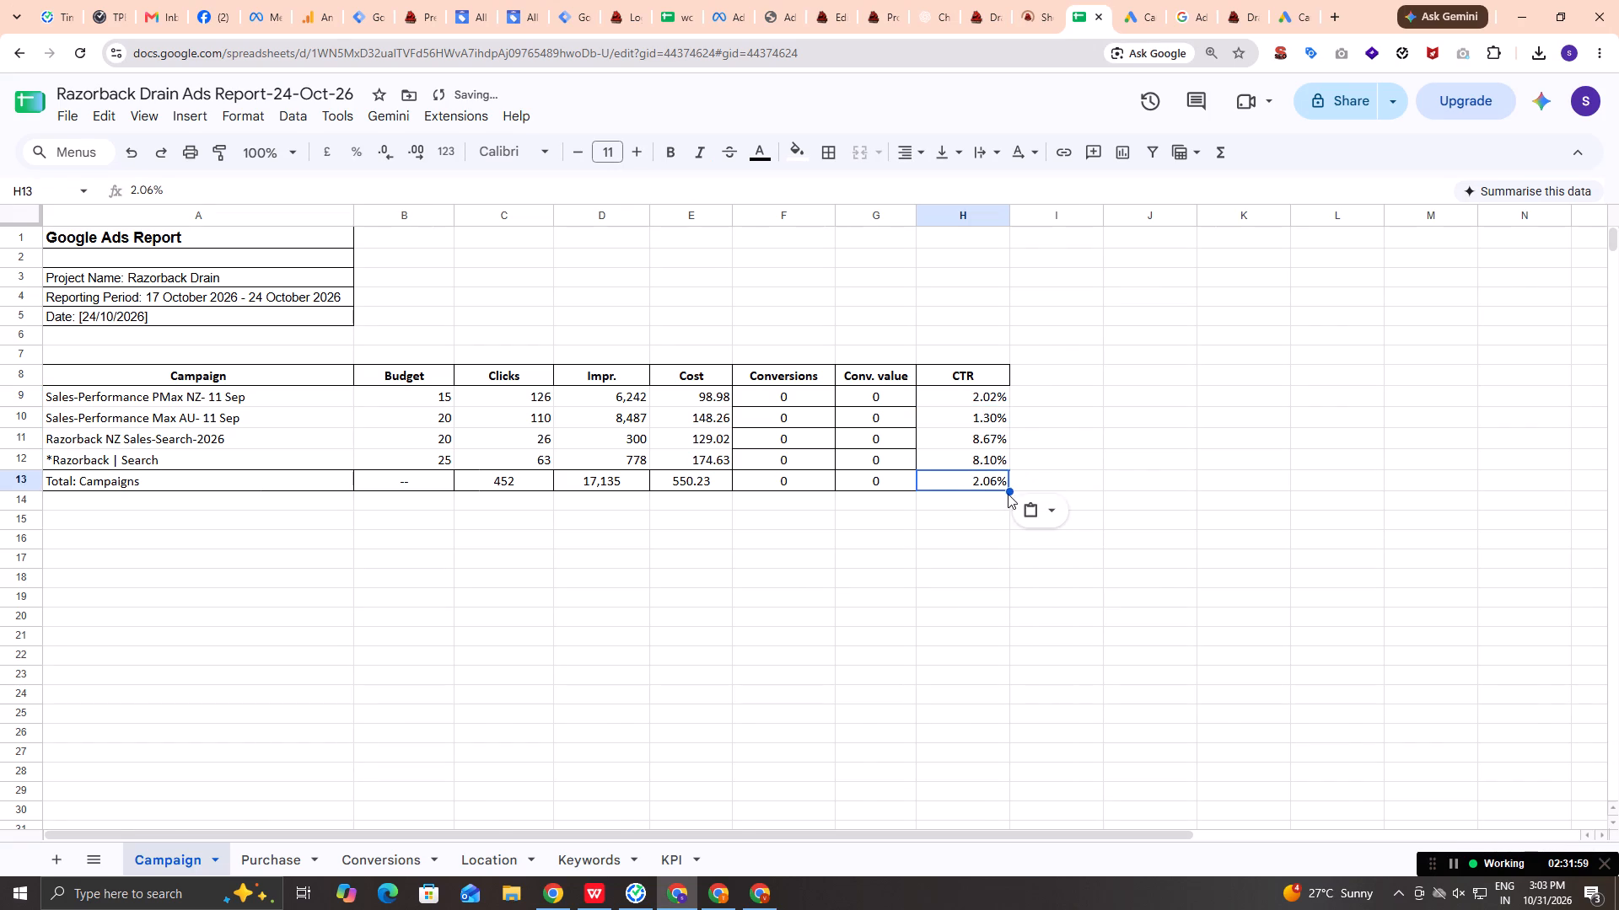
# Sum the four campaigns' clicks and set Clicks for Total: Campaigns to 325.
pyautogui.hotkey('alt', 'Tab')
pyautogui.hotkey('alt', 'Tab')
pyautogui.moveTo(514, 404); pyautogui.dragTo(512, 460)
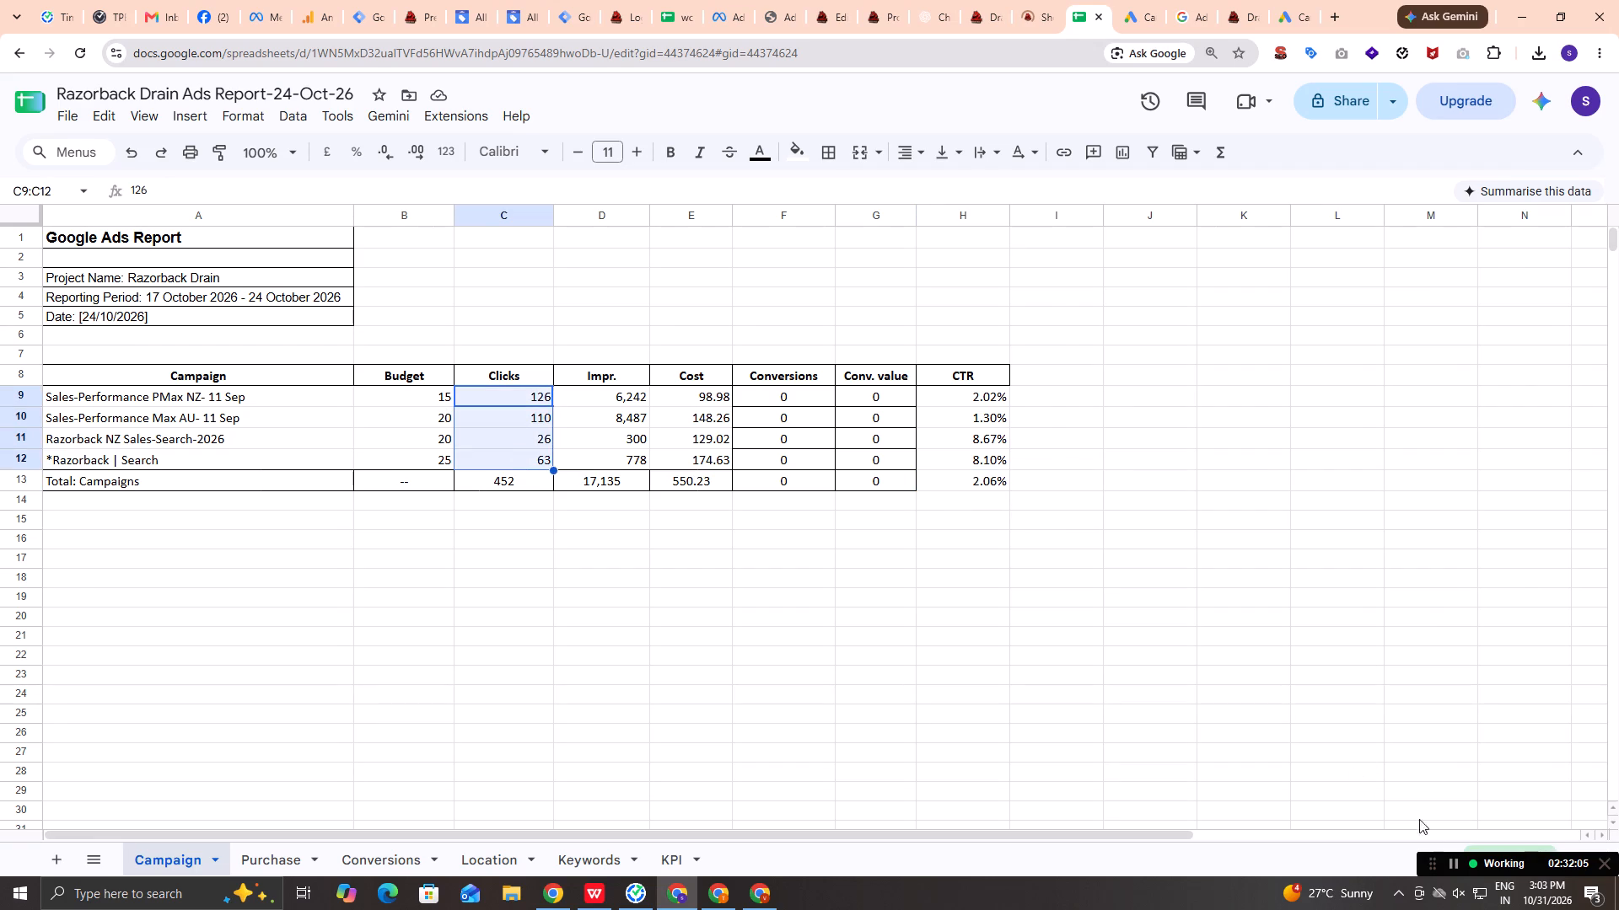
pyautogui.moveTo(1439, 869); pyautogui.dragTo(1446, 811)
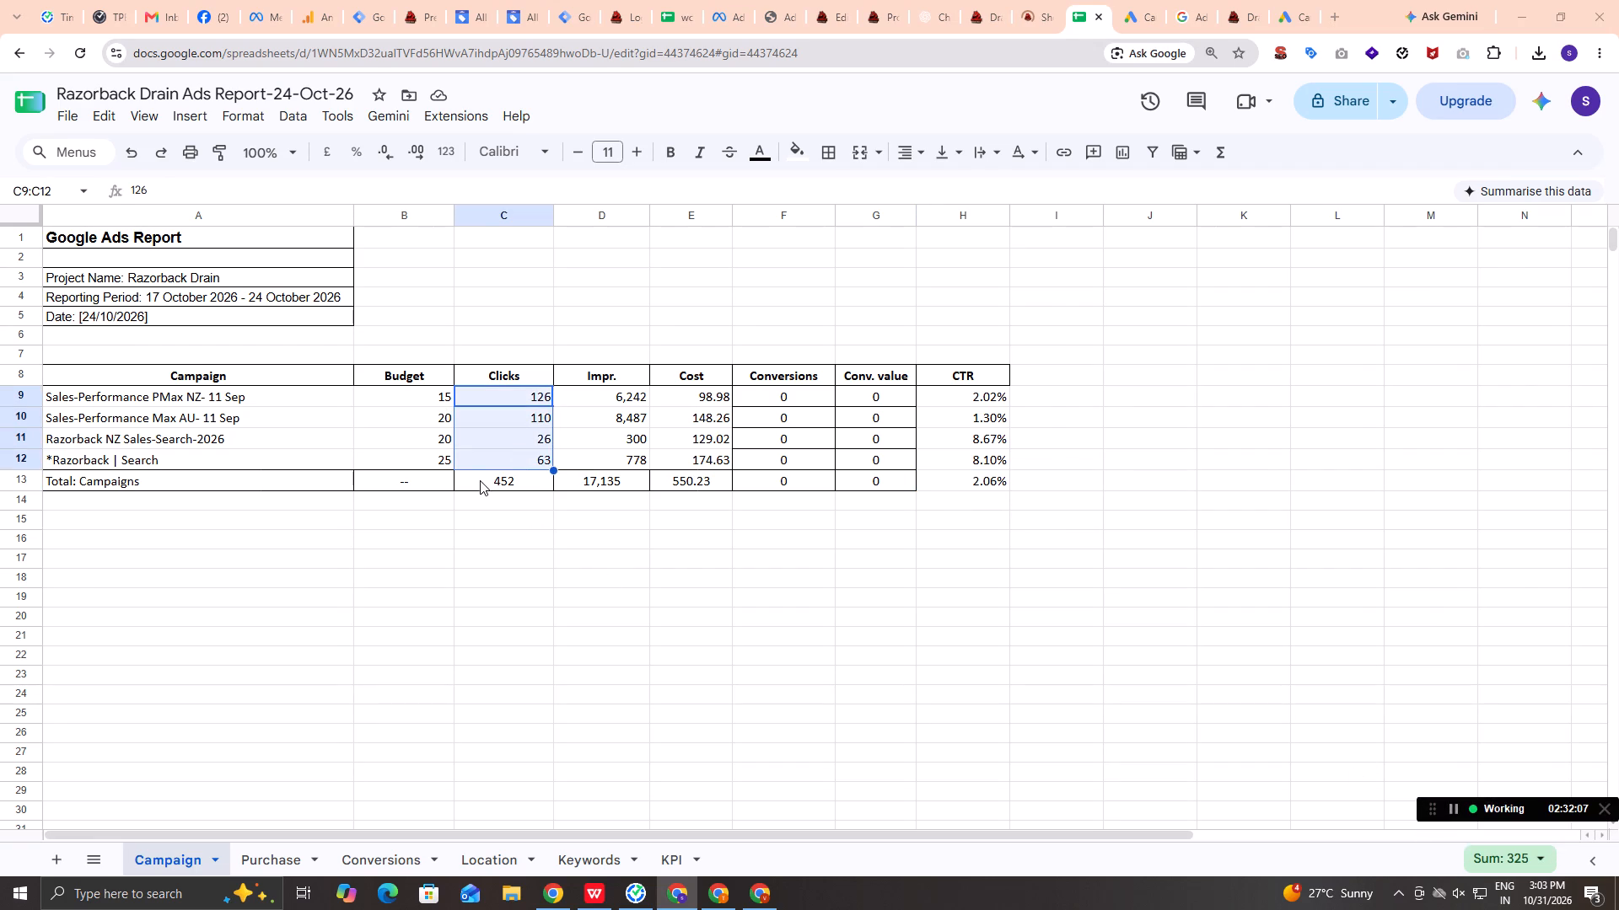
pyautogui.click(483, 479)
pyautogui.write('325')
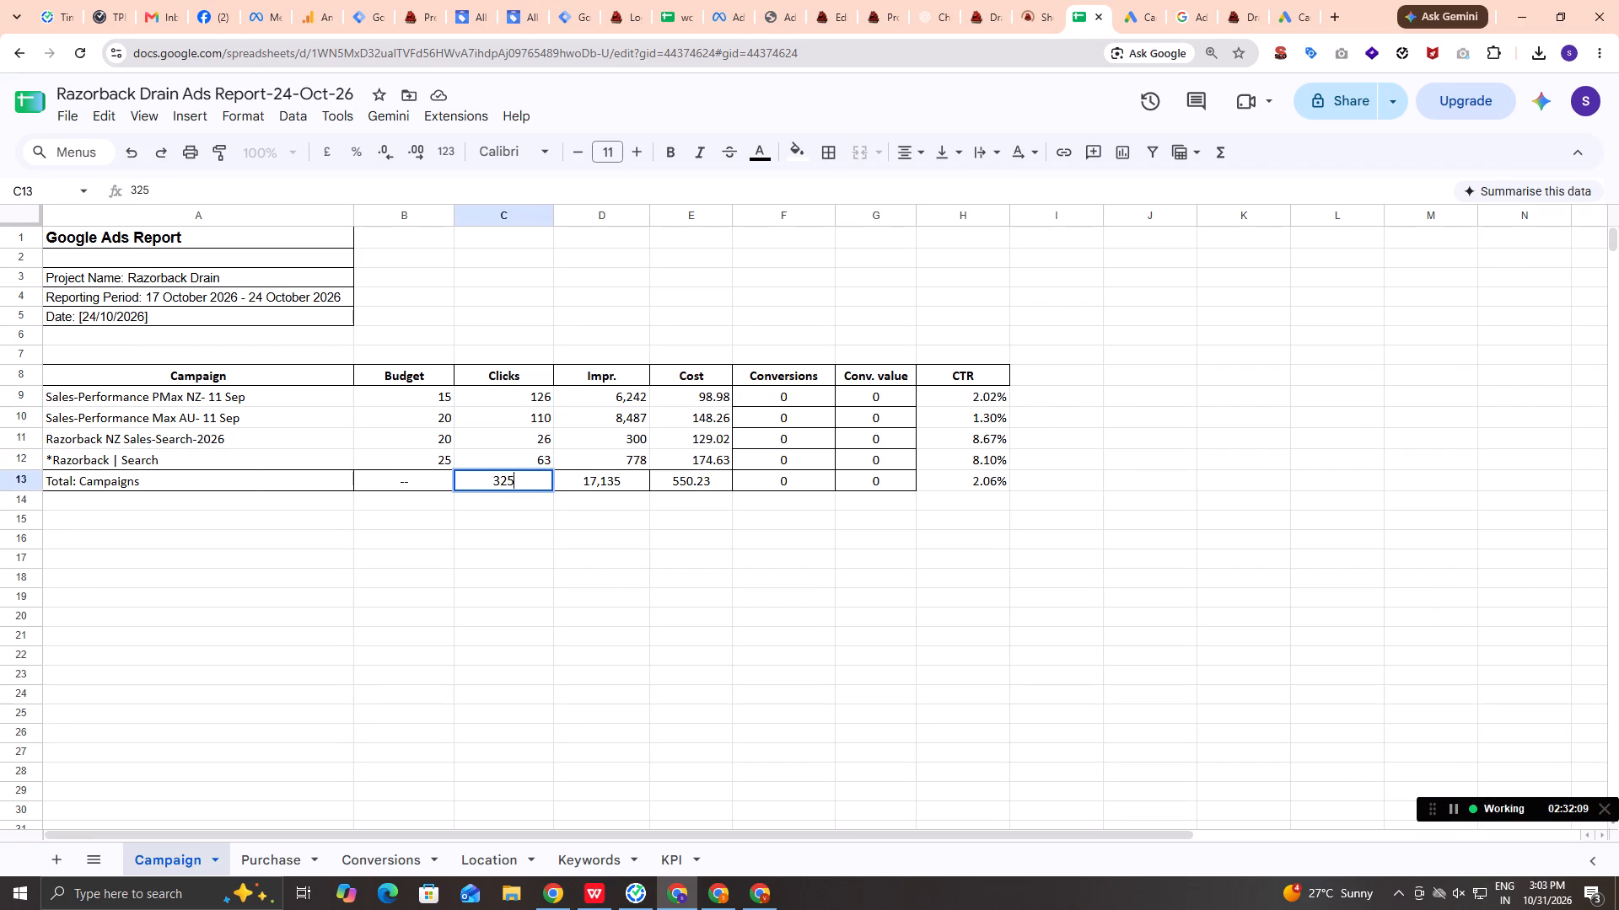
pyautogui.press('Right')
pyautogui.press('Right')
# Sum the four campaigns' impressions and set Impr. for Total: Campaigns to 15807.
pyautogui.moveTo(610, 396); pyautogui.dragTo(604, 452)
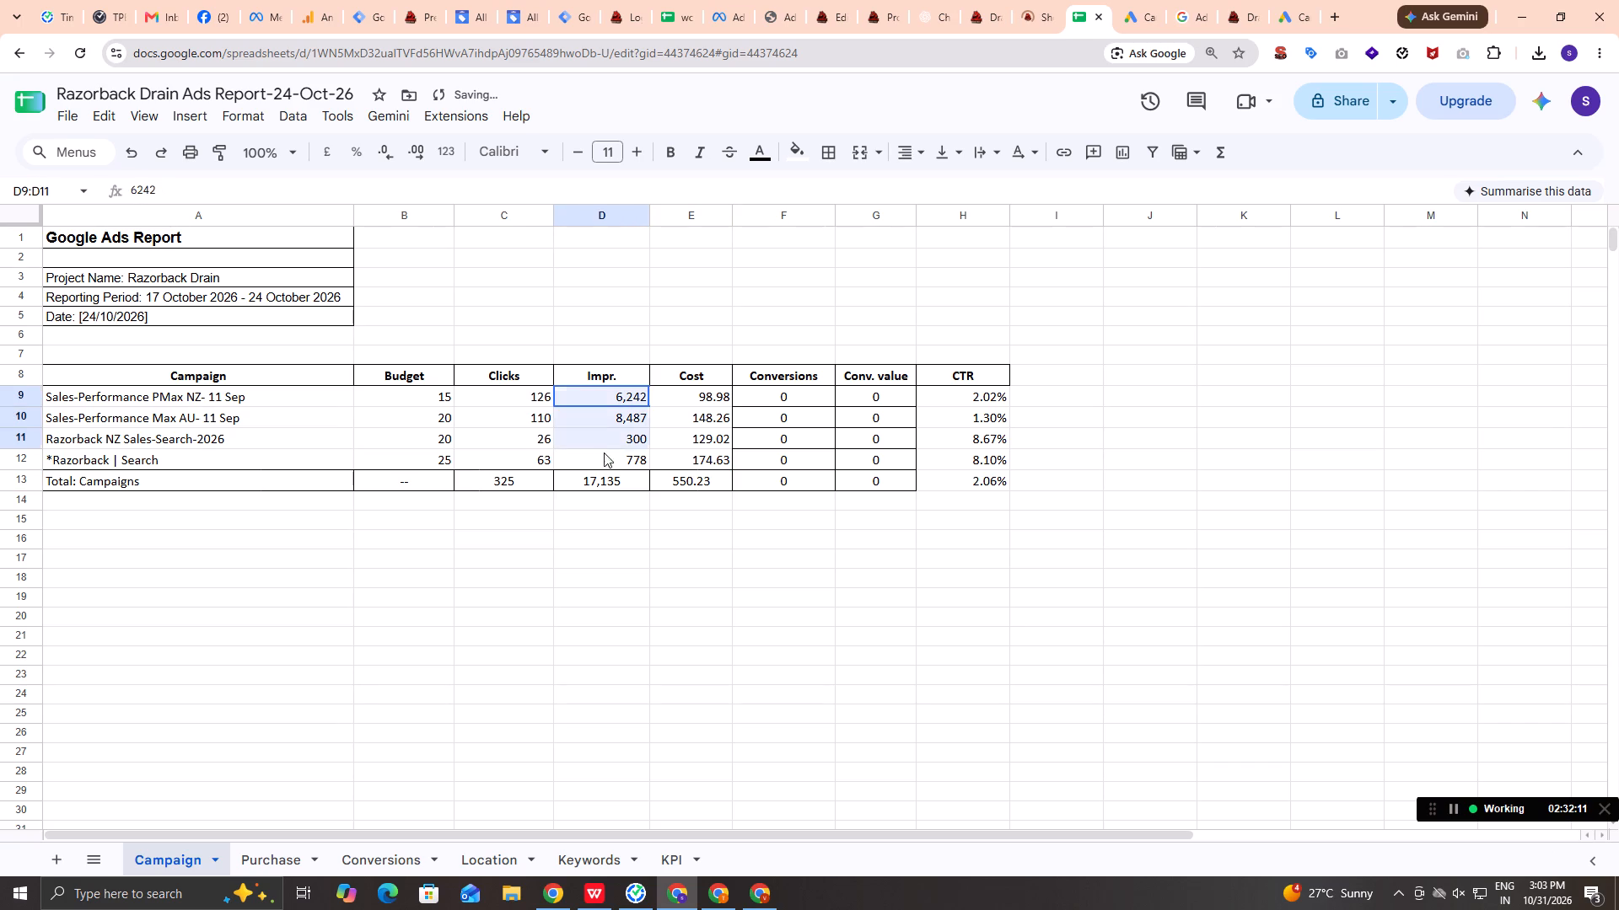
pyautogui.moveTo(604, 452); pyautogui.dragTo(602, 461)
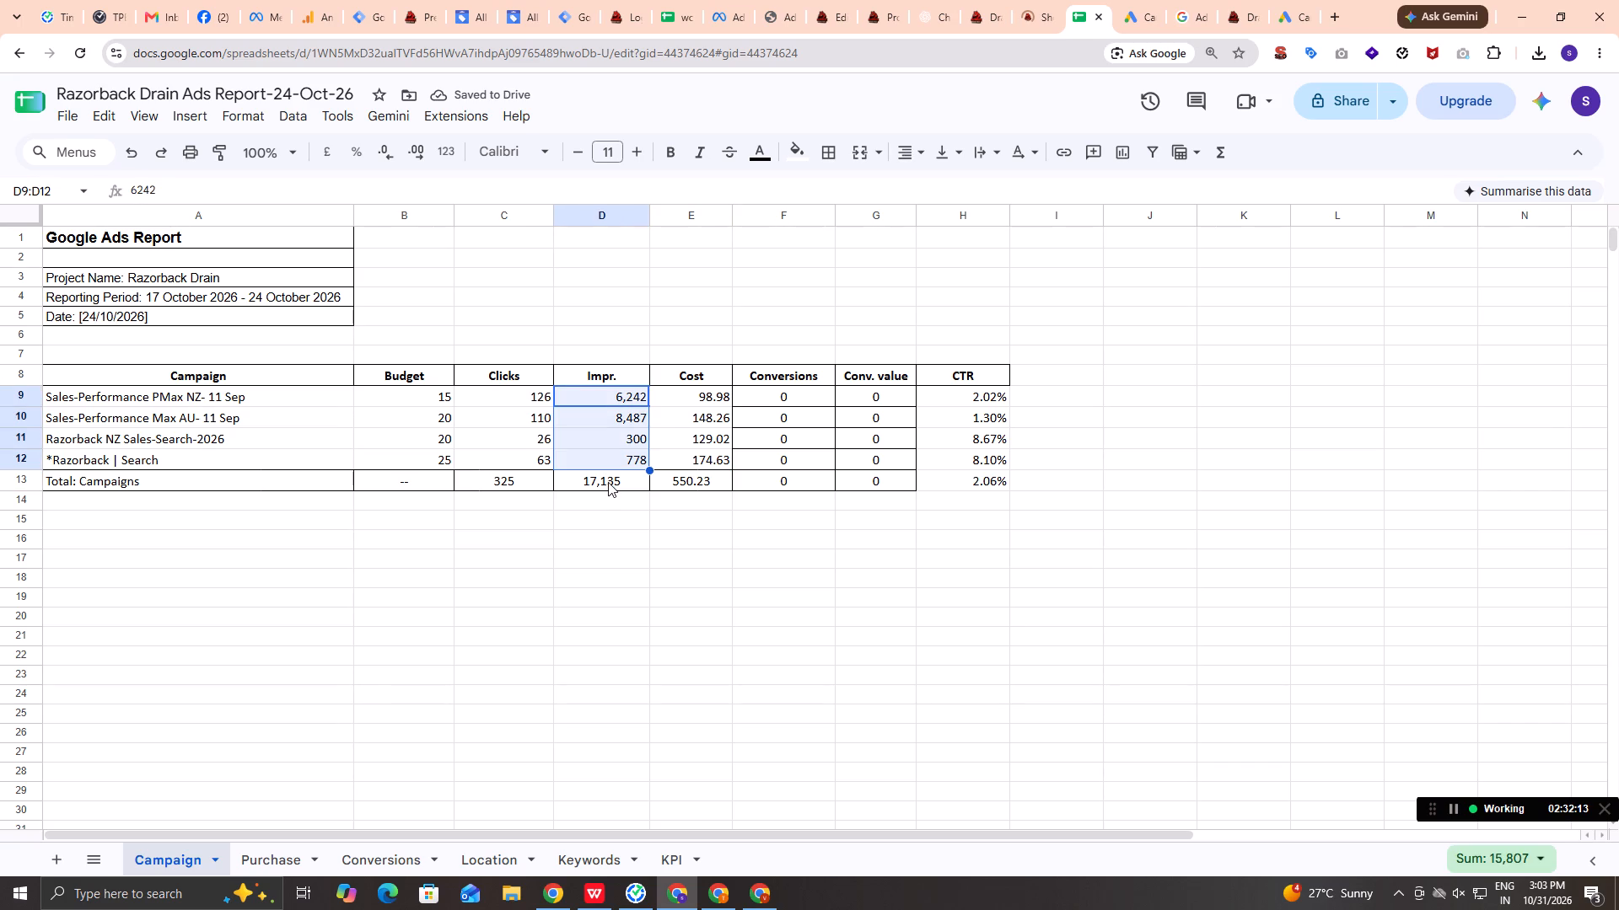
pyautogui.click(608, 482)
pyautogui.write('15')
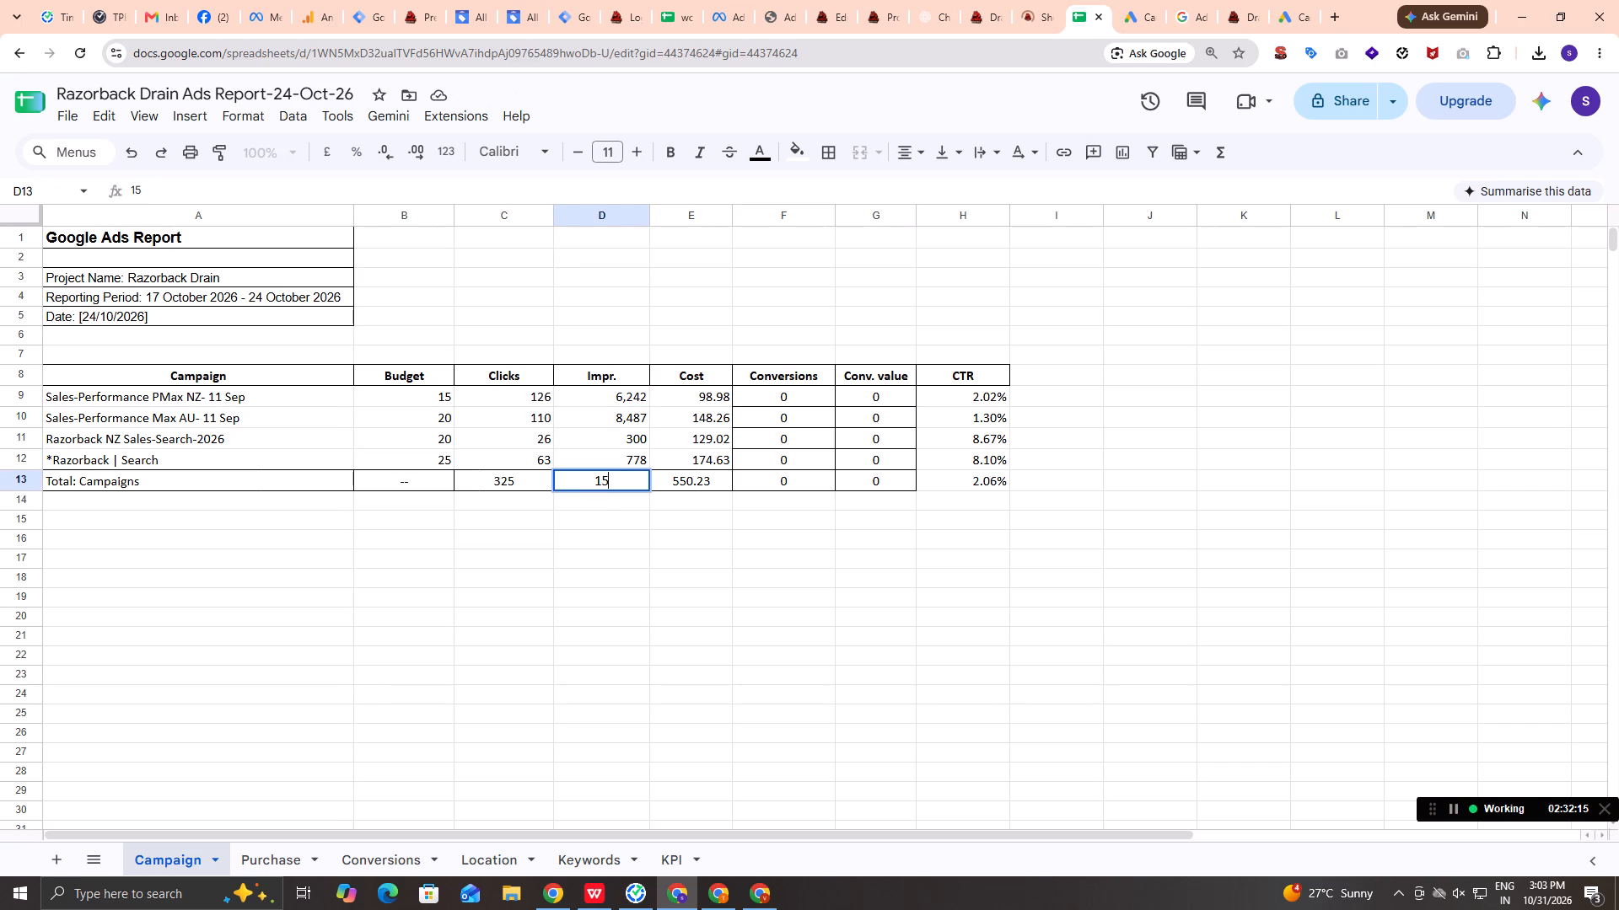
pyautogui.write('807')
pyautogui.click(711, 513)
# Sum the four campaigns' costs, set Cost for Total: Campaigns to 550.89, and check the CTR column.
pyautogui.moveTo(700, 402); pyautogui.dragTo(701, 449)
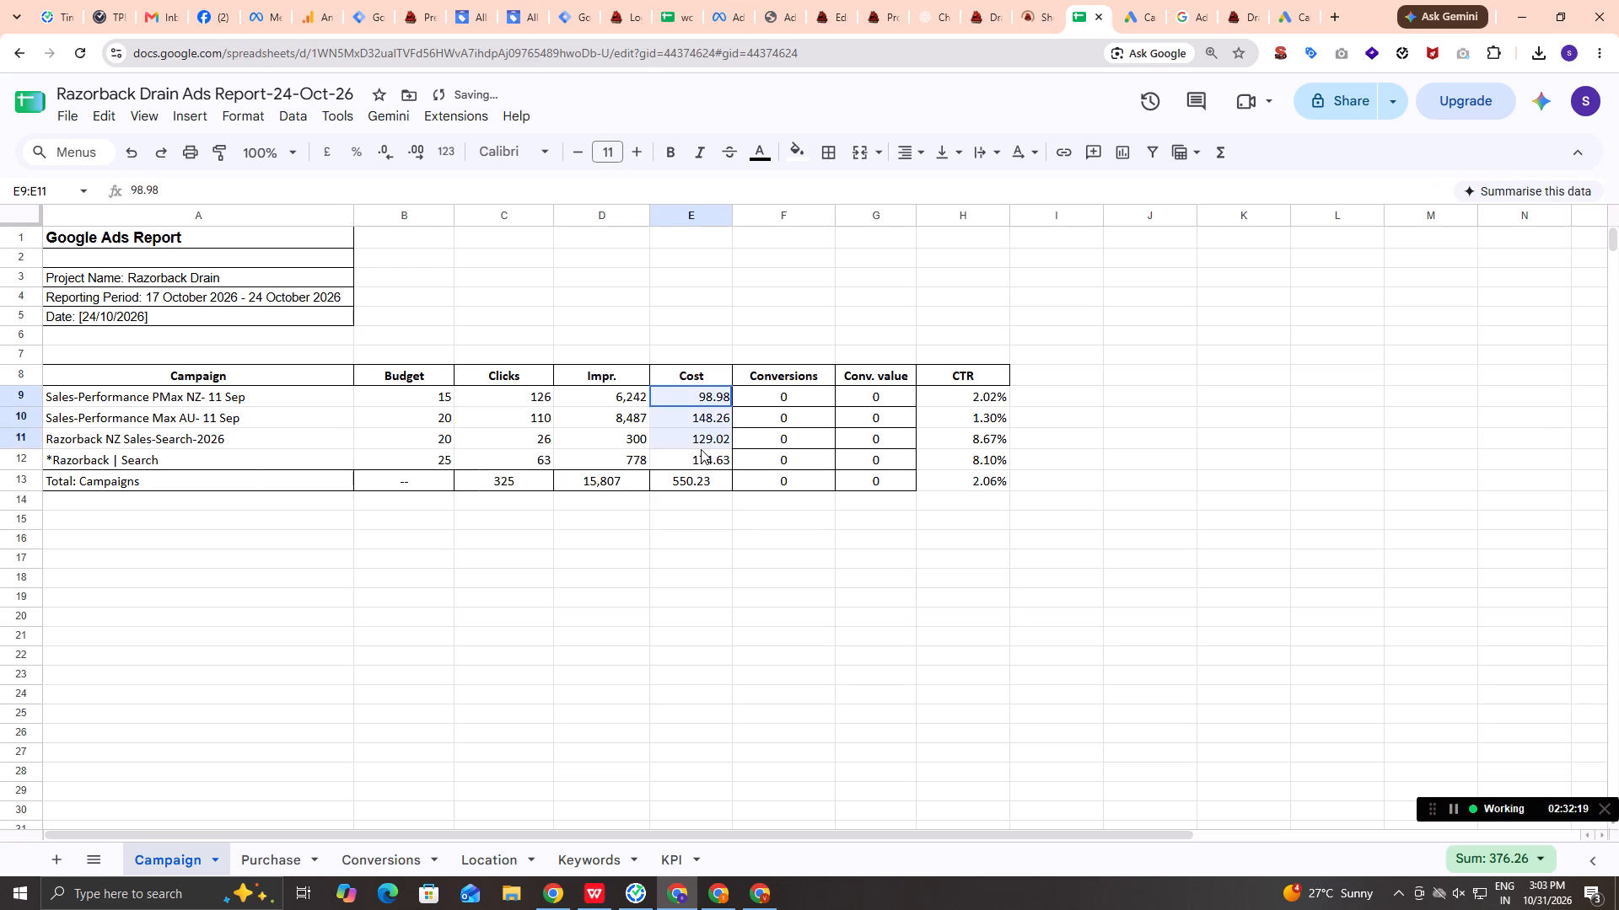
pyautogui.moveTo(701, 449); pyautogui.dragTo(701, 464)
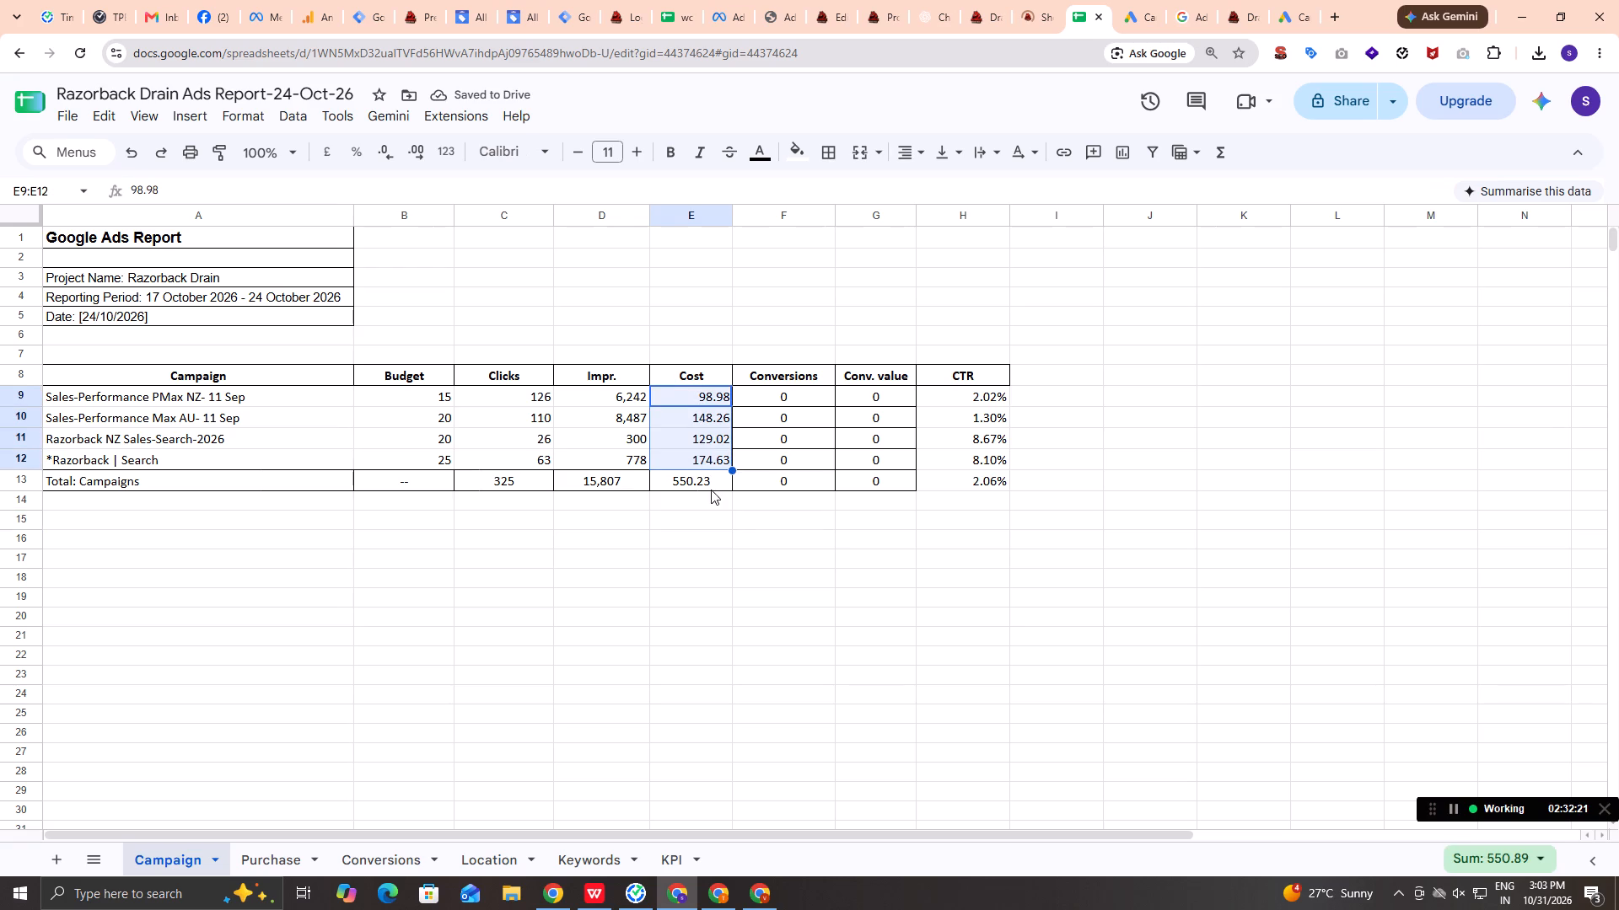
pyautogui.doubleClick(712, 484)
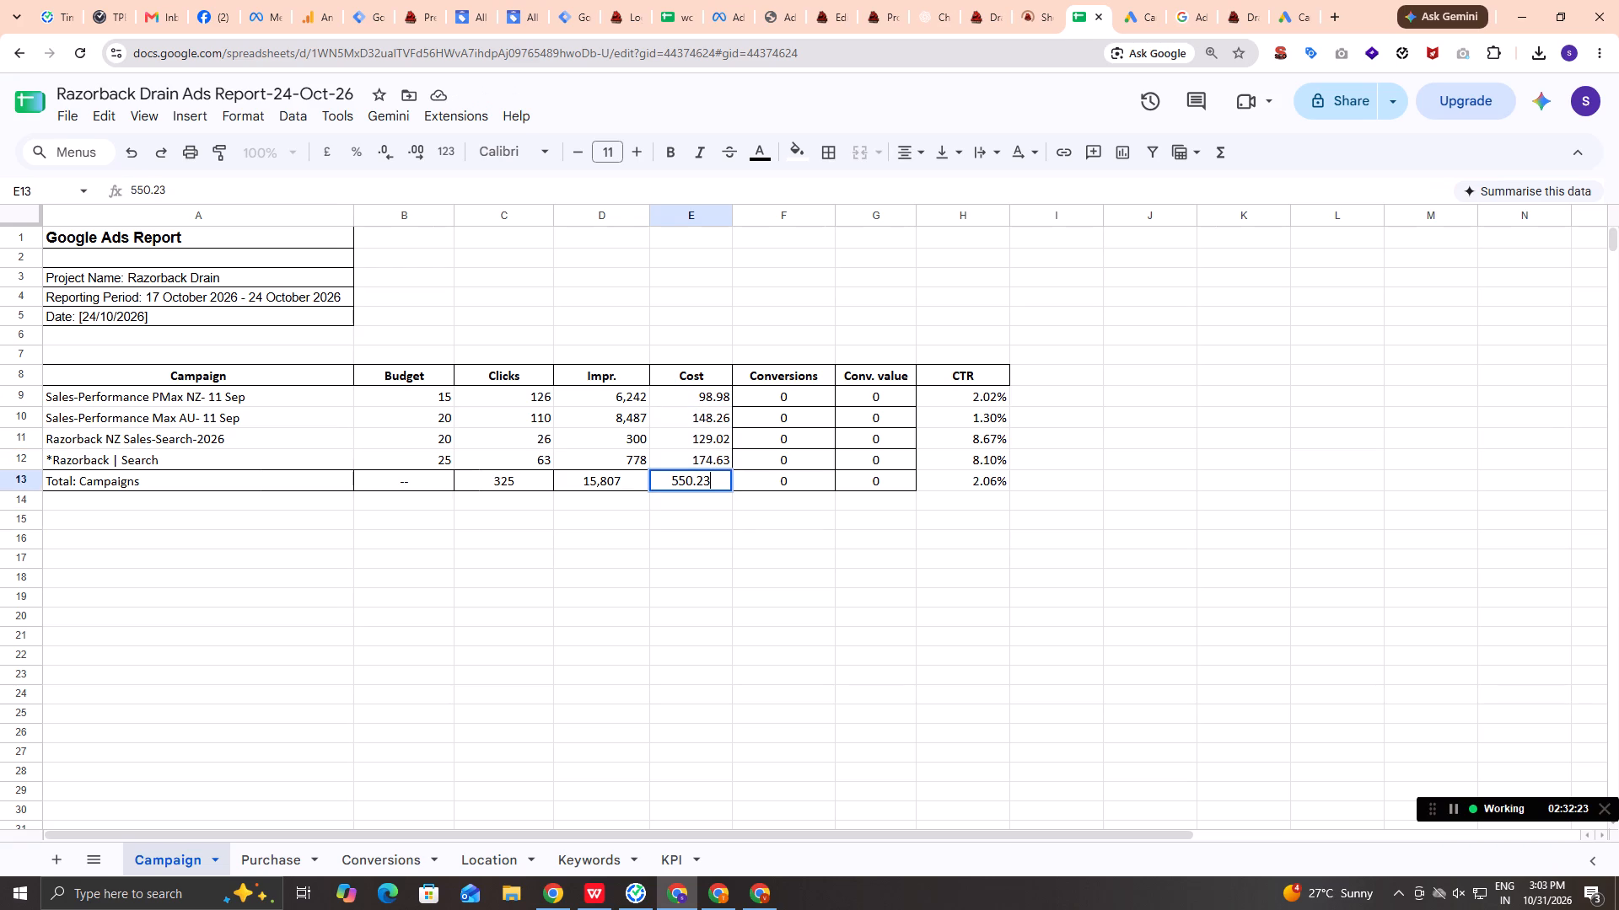
pyautogui.press('BackSpace')
pyautogui.press('BackSpace')
pyautogui.write('89')
pyautogui.moveTo(960, 391); pyautogui.dragTo(949, 452)
pyautogui.click(962, 517)
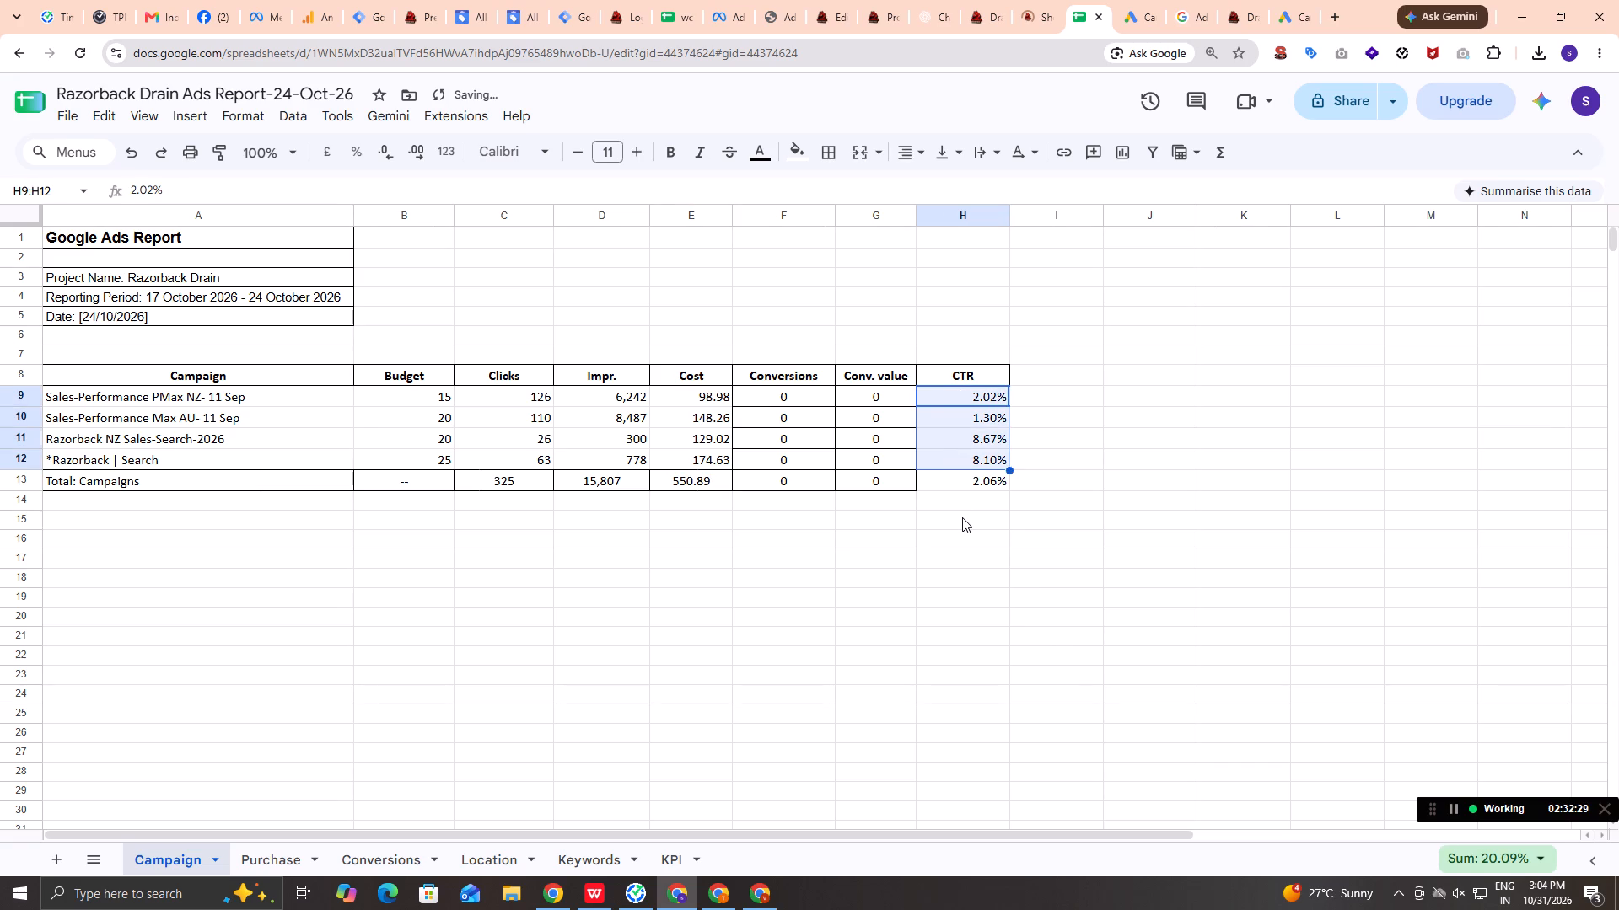
# Apply all borders and centre alignment to the Campaign table's values from Budget to CTR, including the total row (B9:H13).
pyautogui.moveTo(417, 395); pyautogui.dragTo(885, 492)
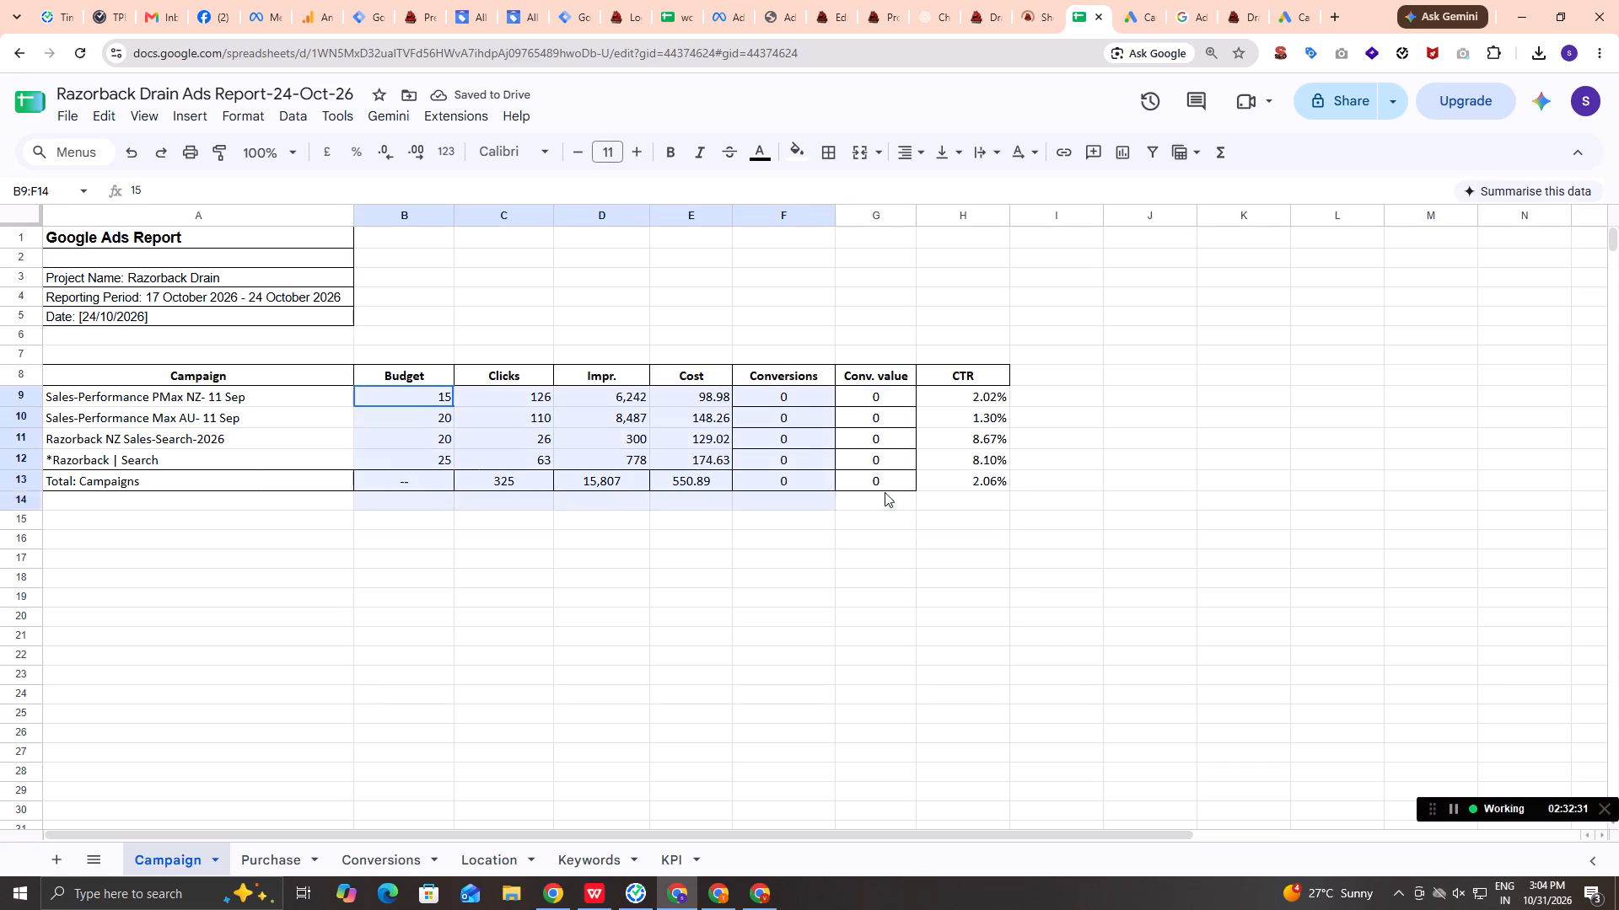
pyautogui.moveTo(885, 492); pyautogui.dragTo(955, 483)
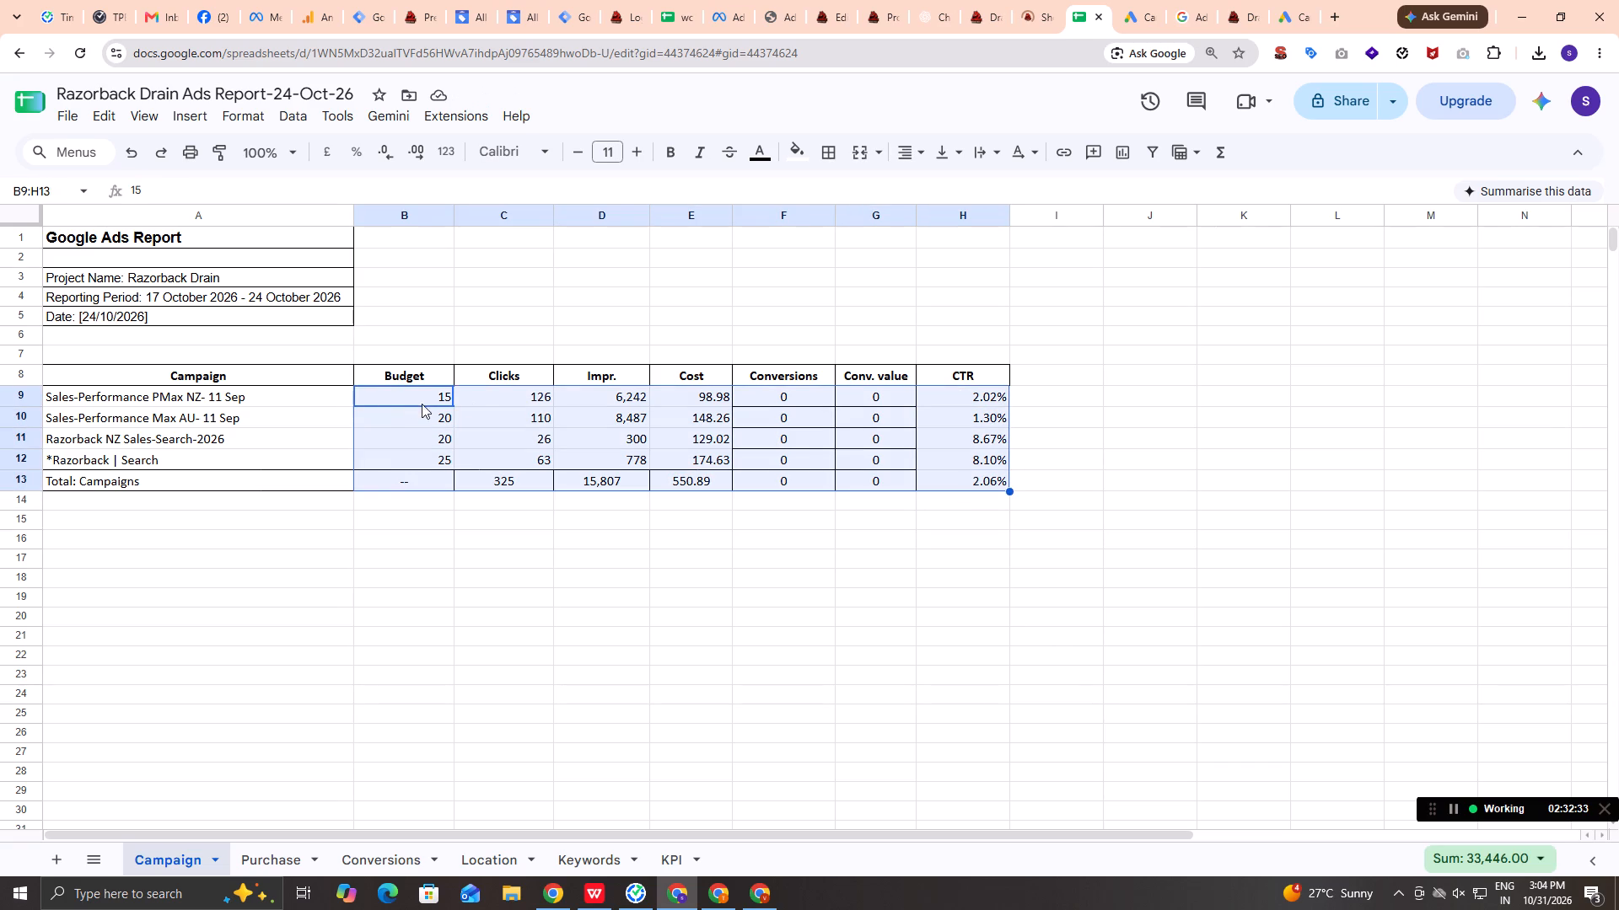
pyautogui.click(820, 152)
pyautogui.click(836, 181)
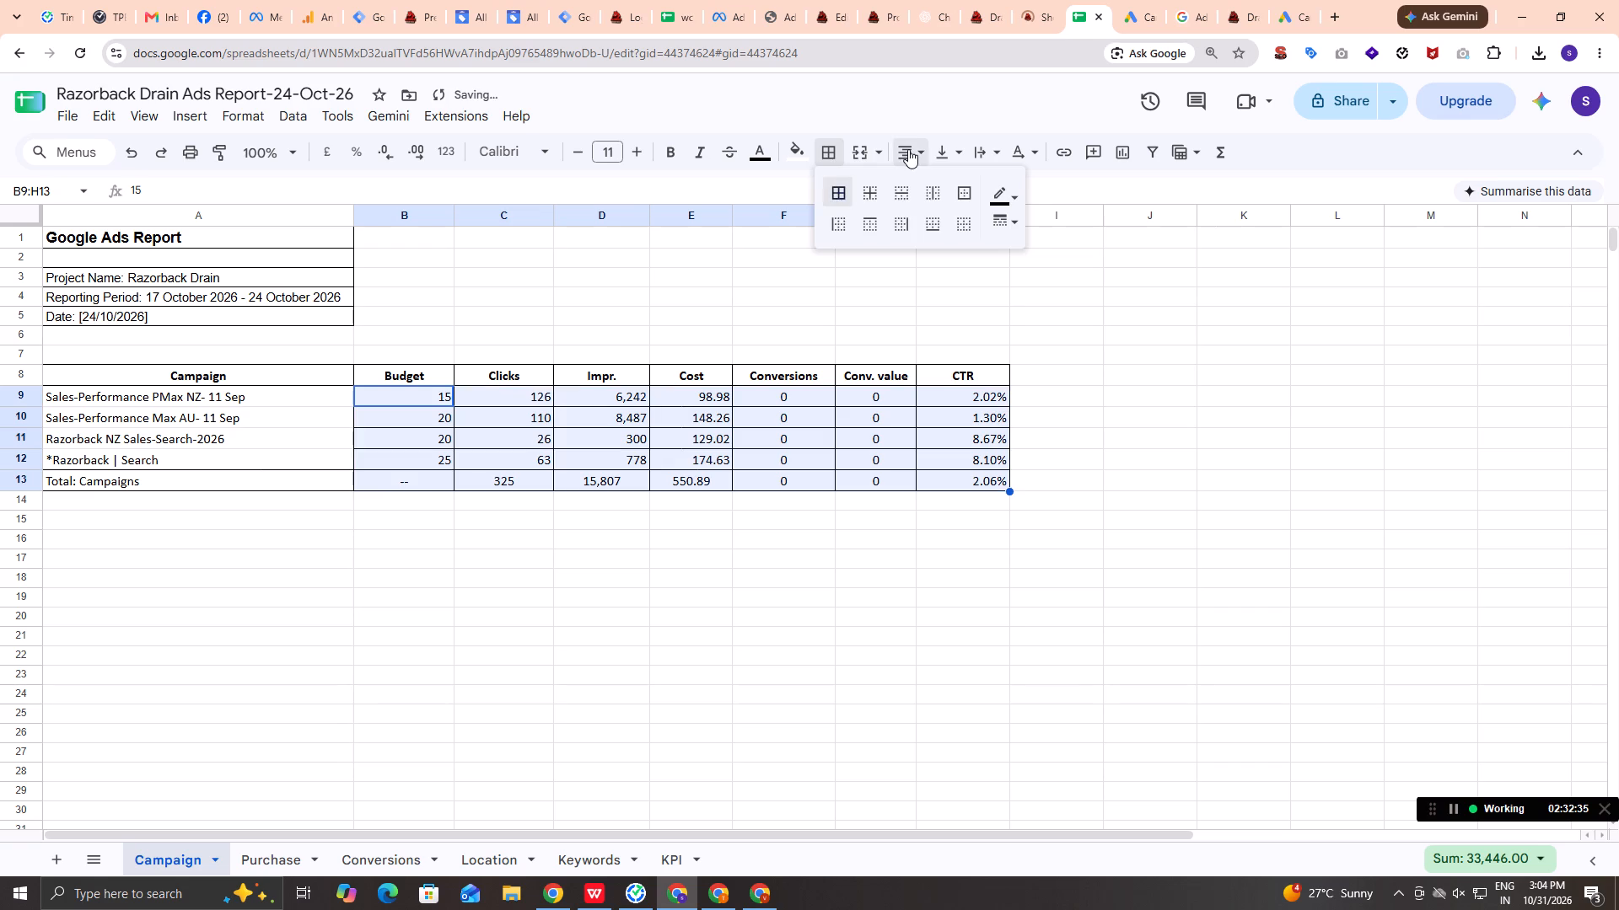
pyautogui.click(908, 149)
pyautogui.click(938, 182)
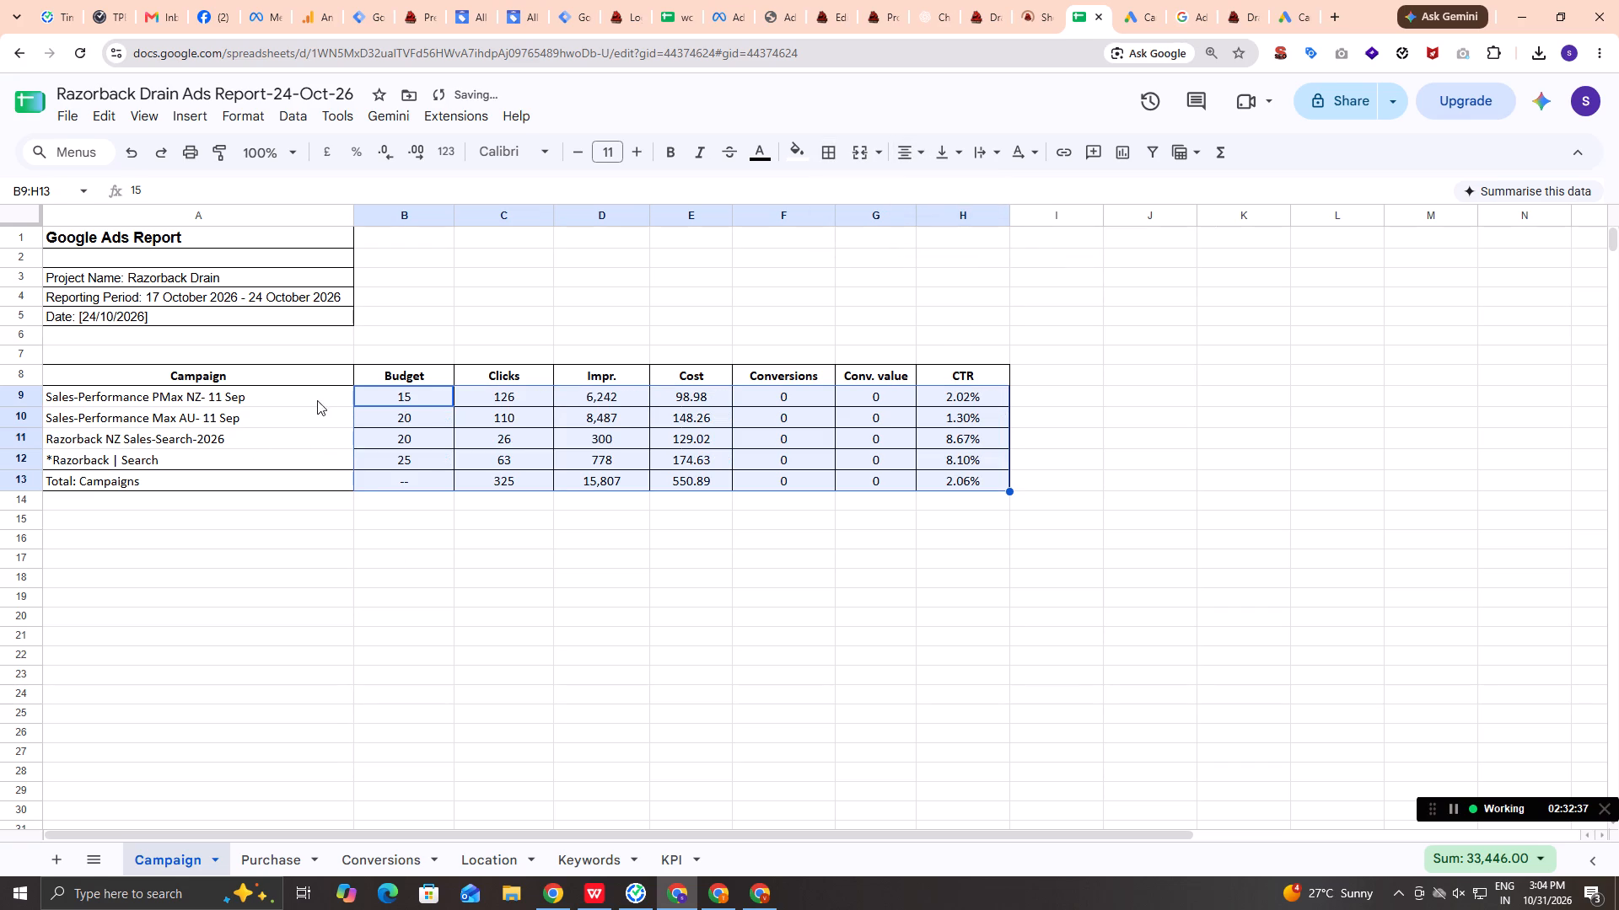
# Apply all borders to the four campaign name cells (A9:A12).
pyautogui.moveTo(315, 399); pyautogui.dragTo(314, 463)
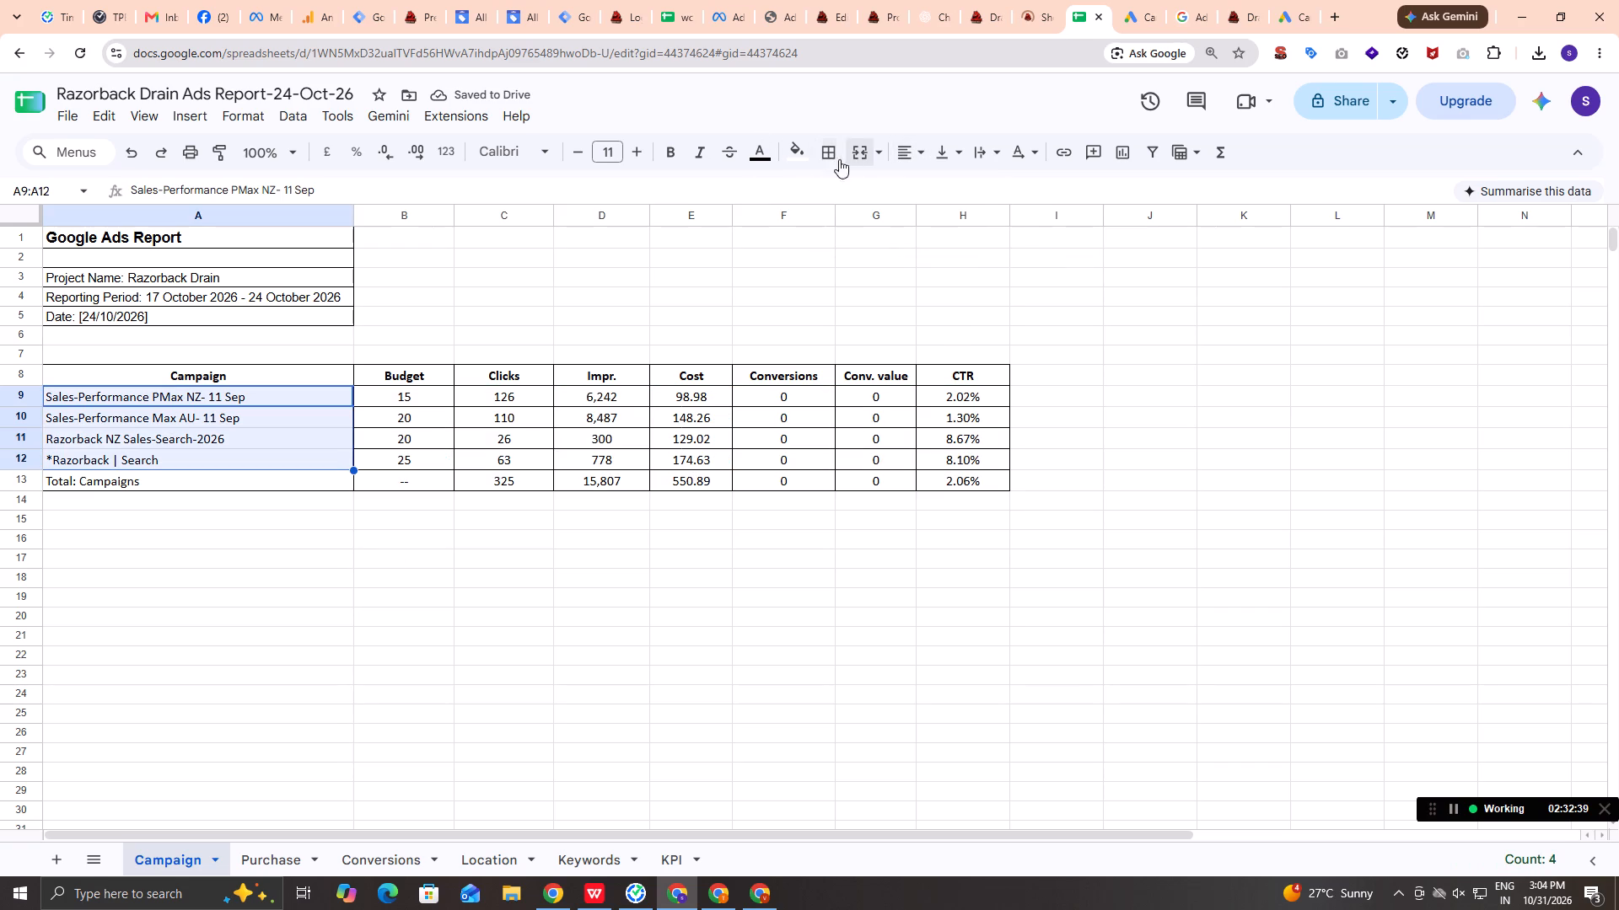
pyautogui.click(826, 155)
pyautogui.click(836, 187)
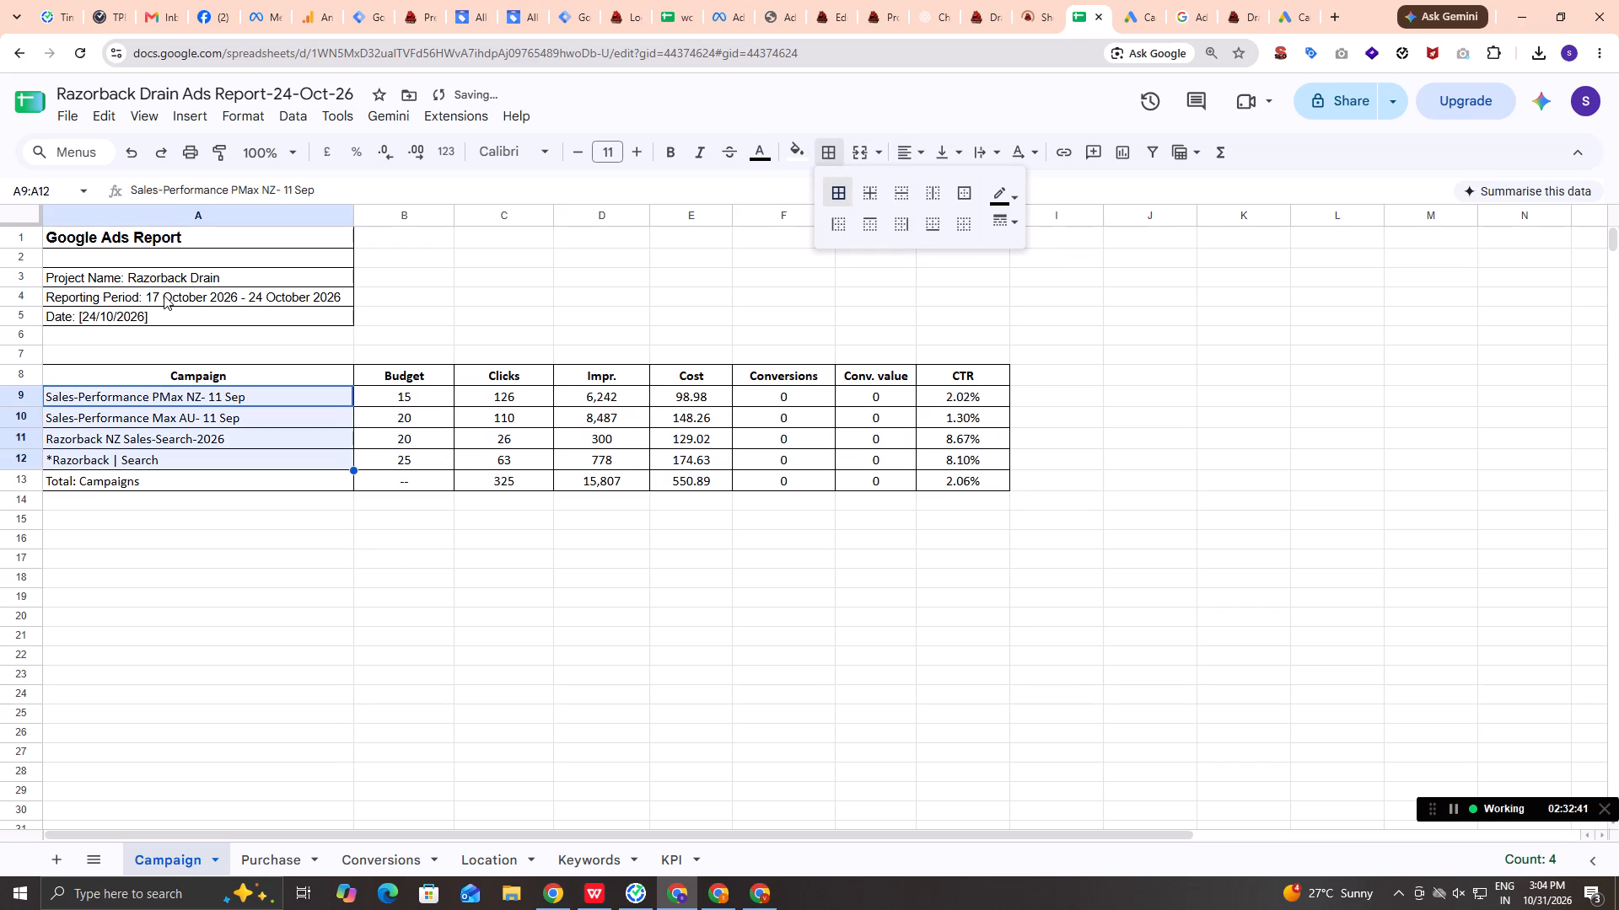
# Change the Reporting Period line to 24 October 2026 - 31 October 2026.
pyautogui.doubleClick(160, 296)
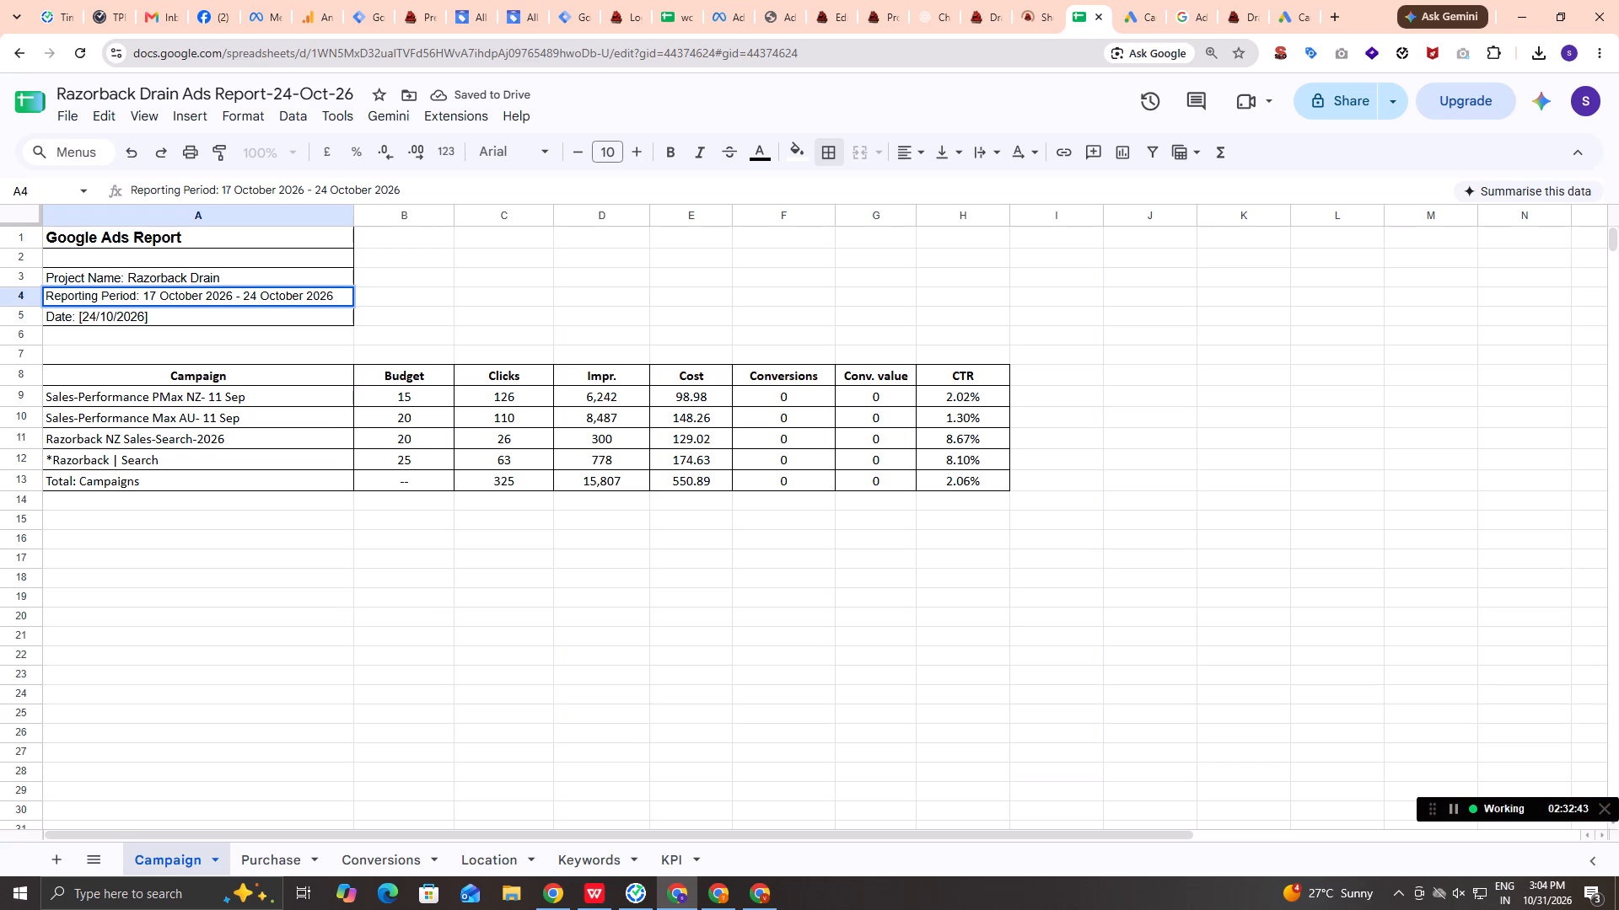
pyautogui.click(156, 292)
pyautogui.press('BackSpace')
pyautogui.press('BackSpace')
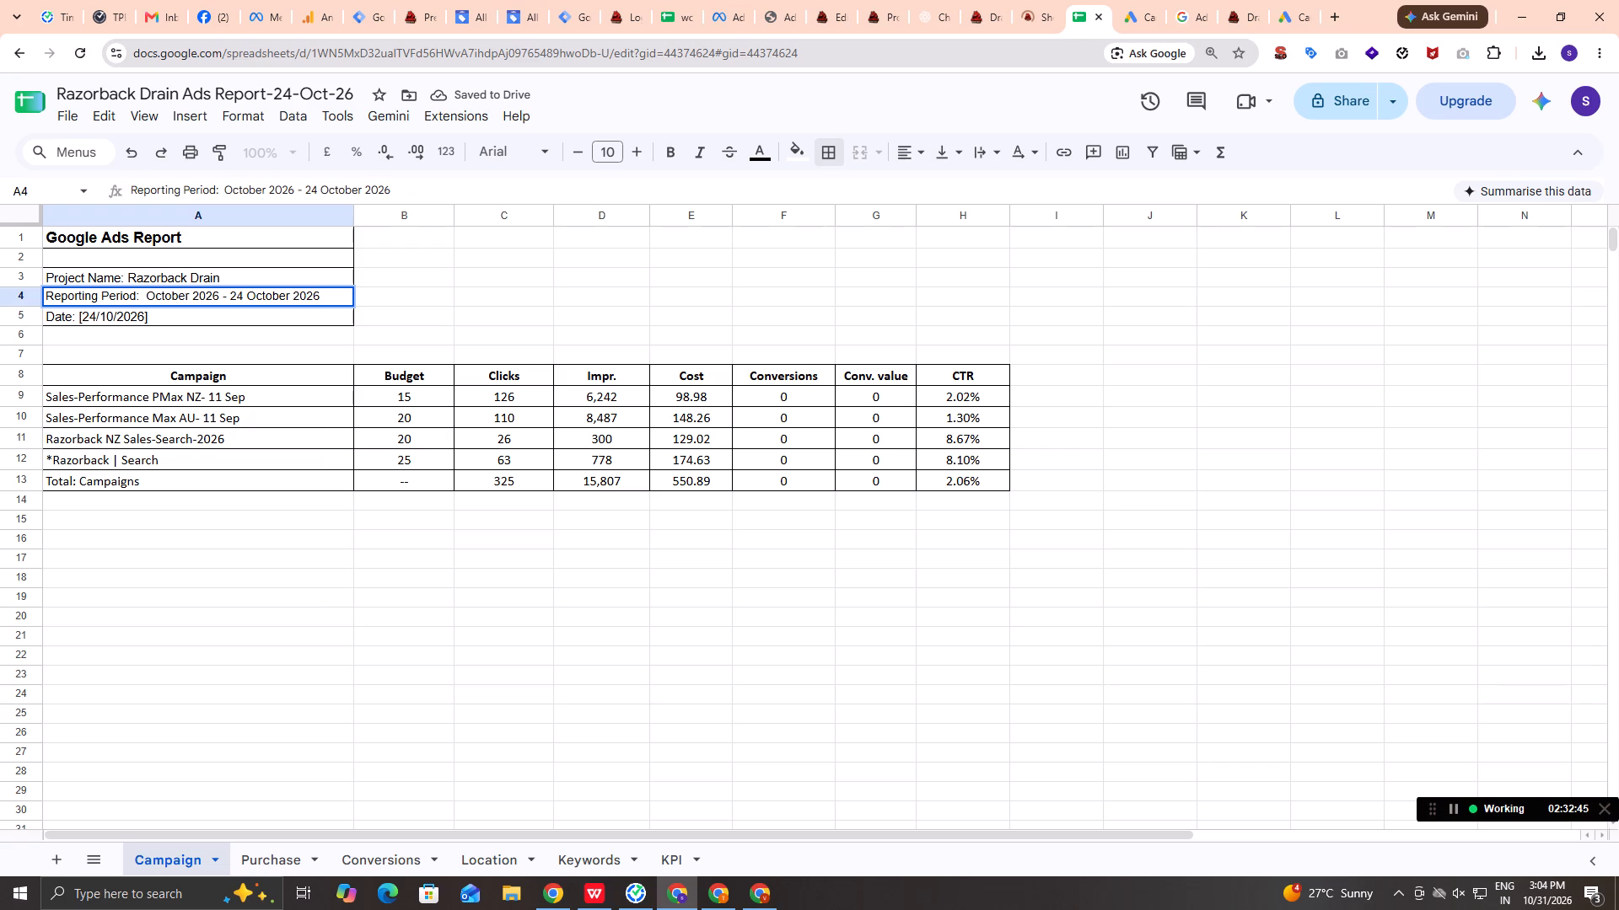
pyautogui.press('4')
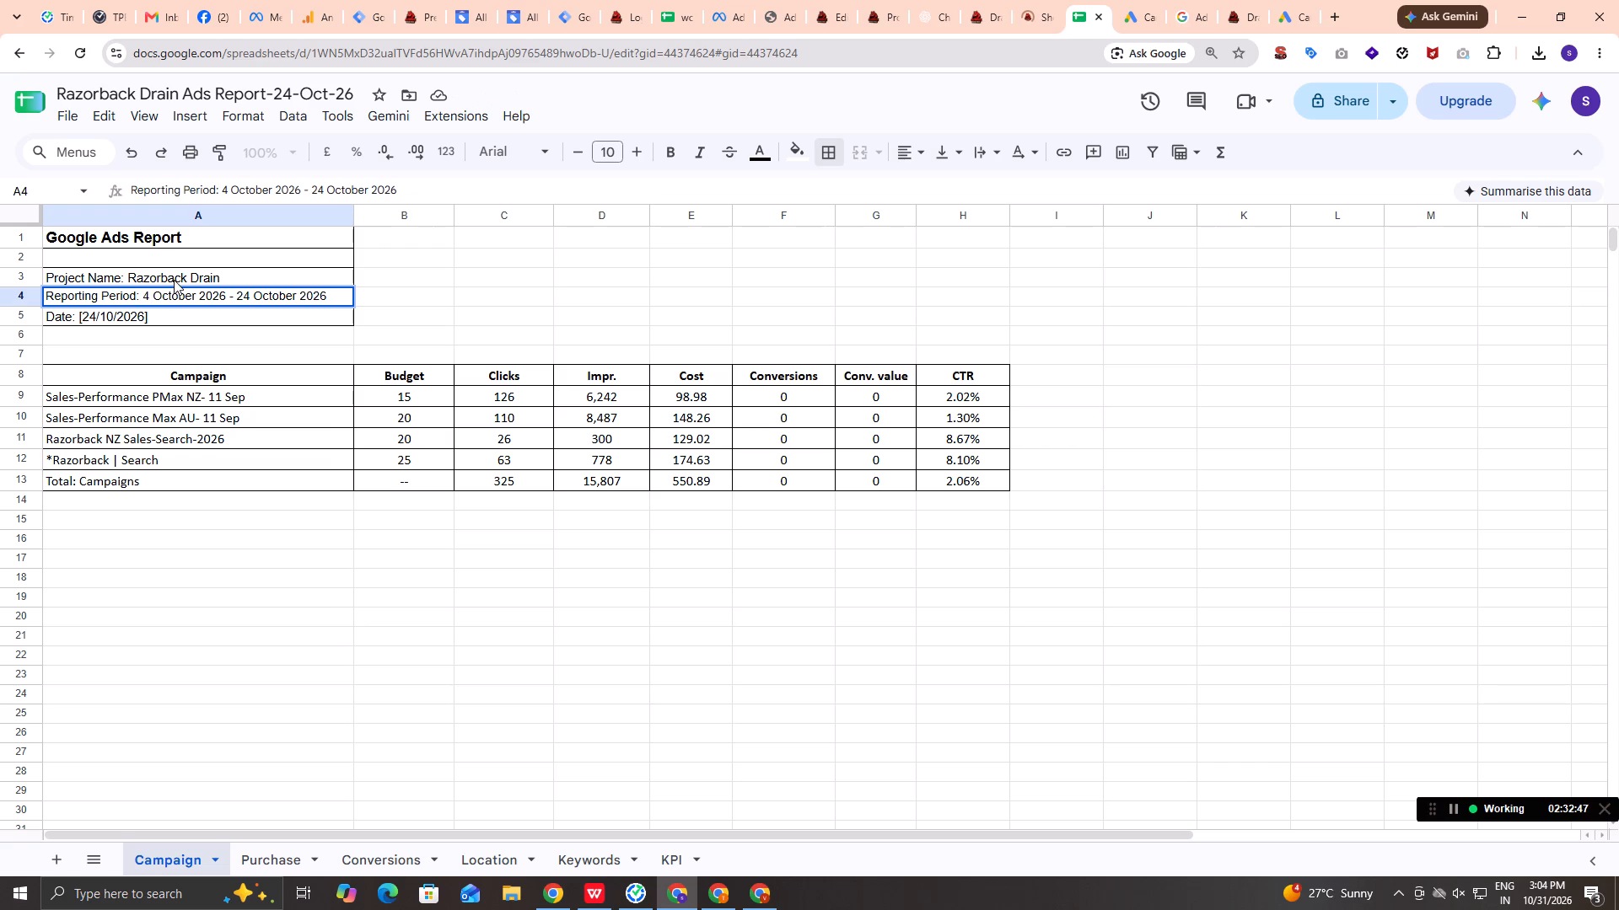
pyautogui.press('BackSpace')
pyautogui.write('24')
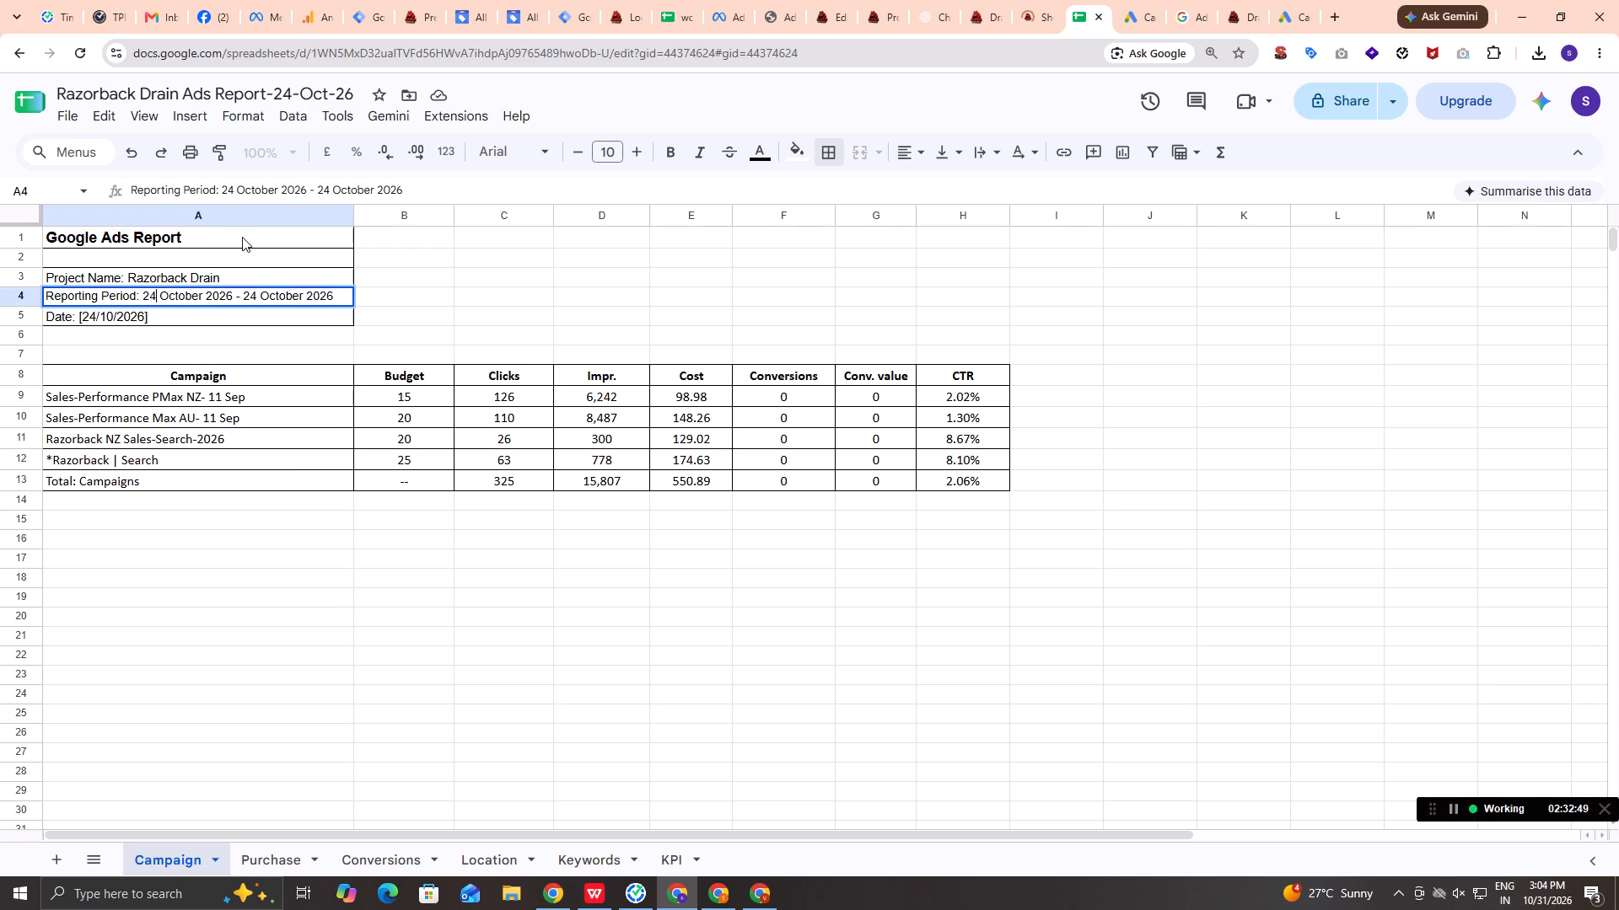
pyautogui.click(255, 300)
pyautogui.press('BackSpace')
pyautogui.press('BackSpace')
pyautogui.write('31')
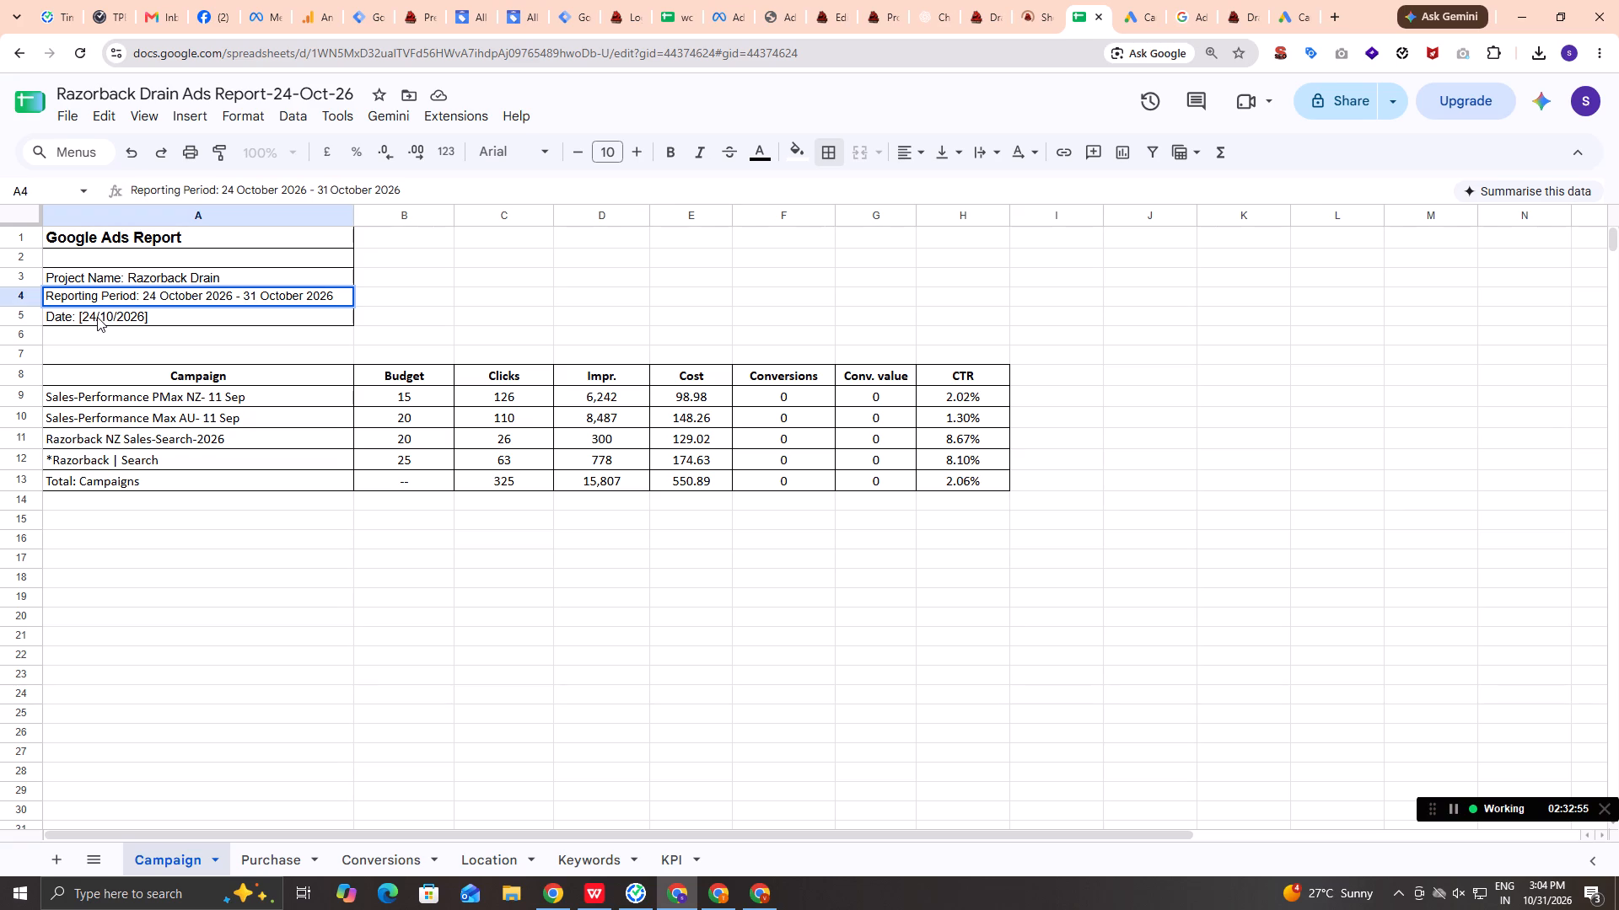
# Change the report's Date line to [31/10/2026].
pyautogui.click(97, 317)
pyautogui.click(96, 317)
pyautogui.click(97, 315)
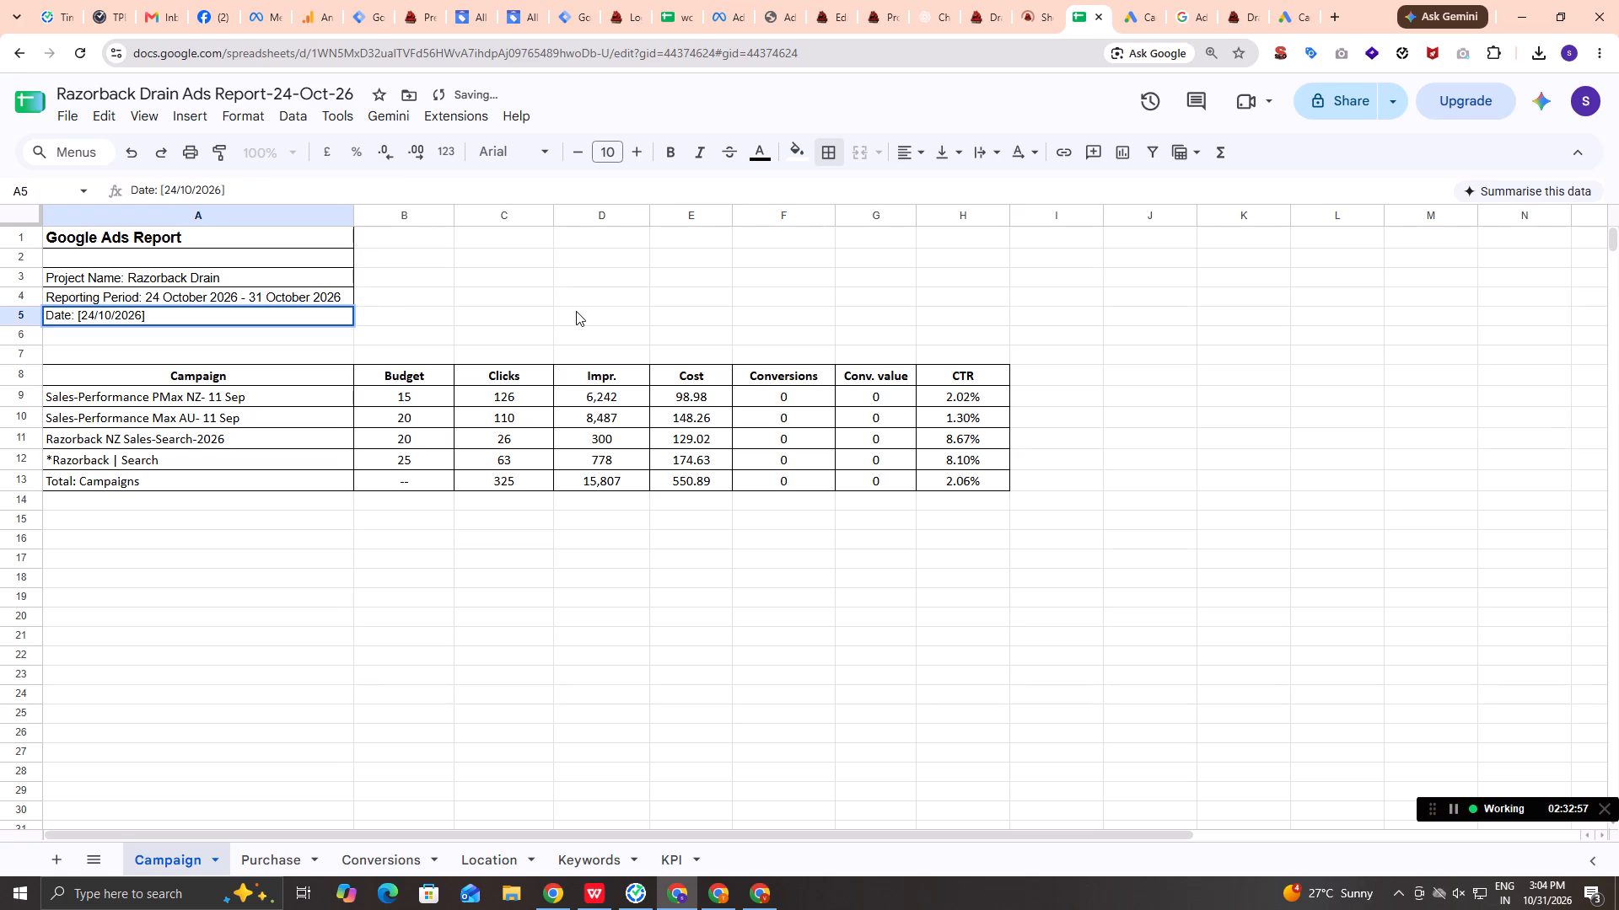
pyautogui.press('BackSpace')
pyautogui.press('BackSpace')
pyautogui.press('BackSpace')
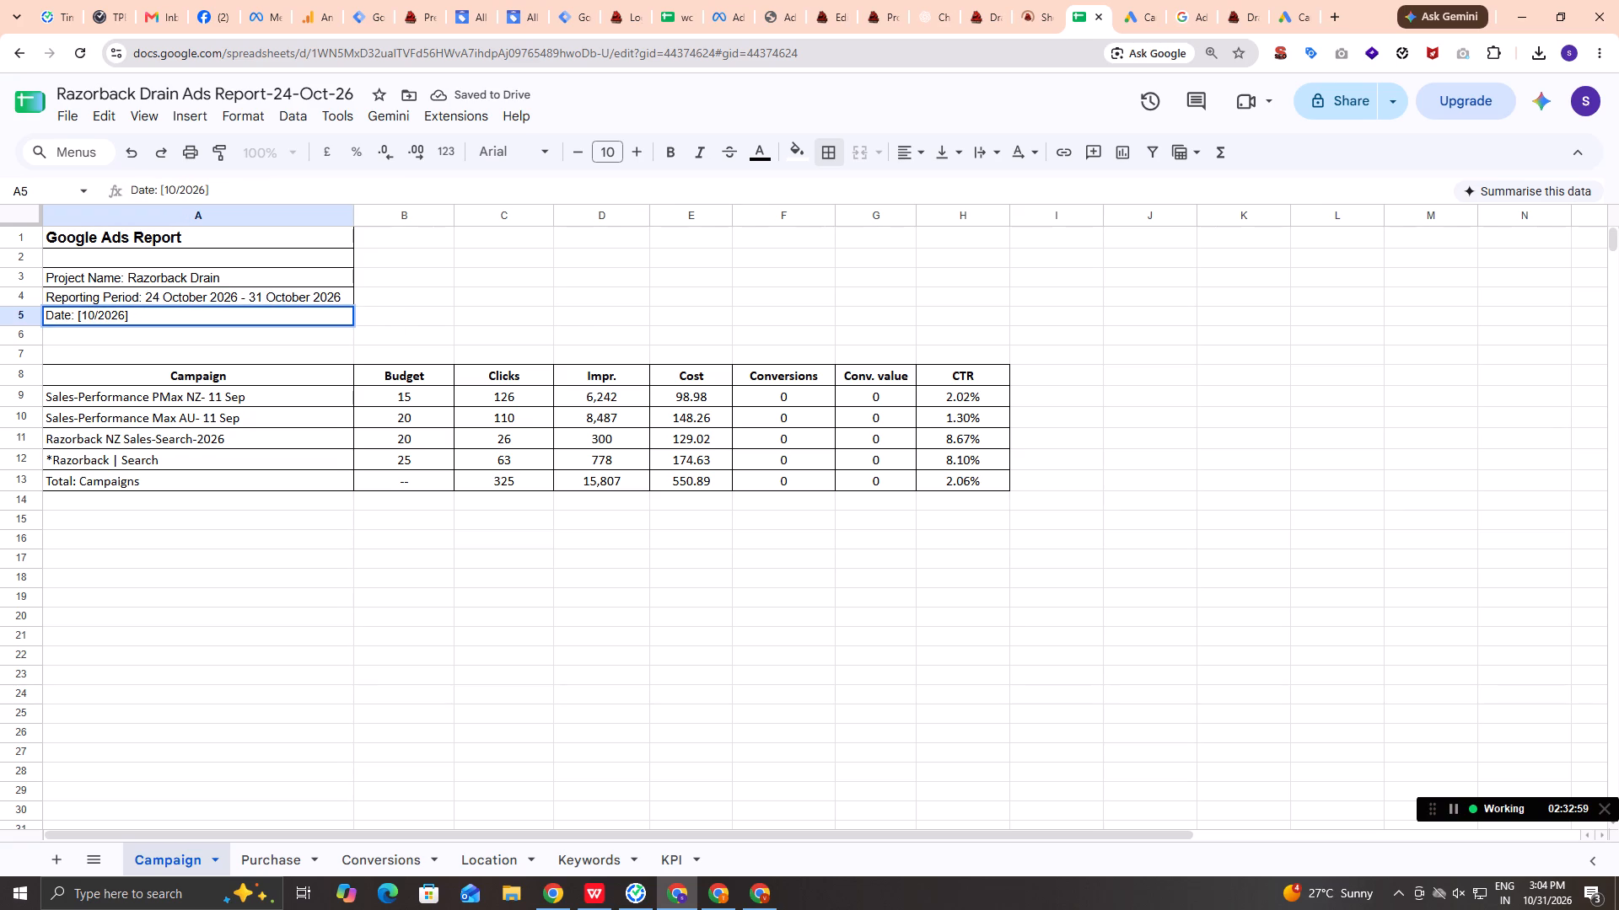
pyautogui.write('31')
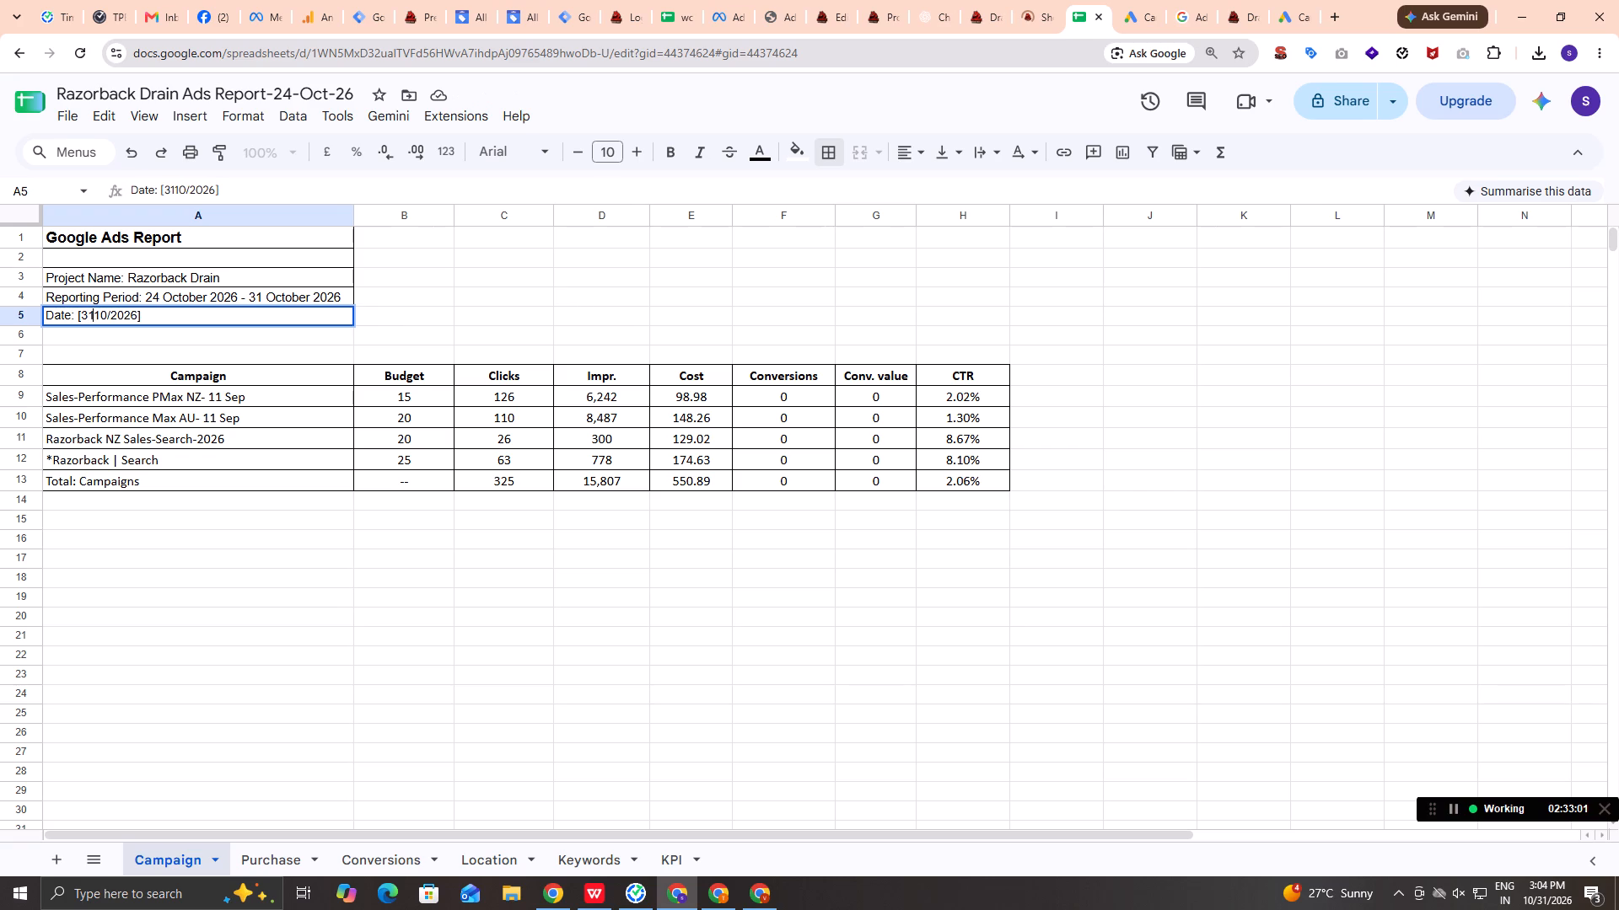
pyautogui.press('/')
pyautogui.click(630, 228)
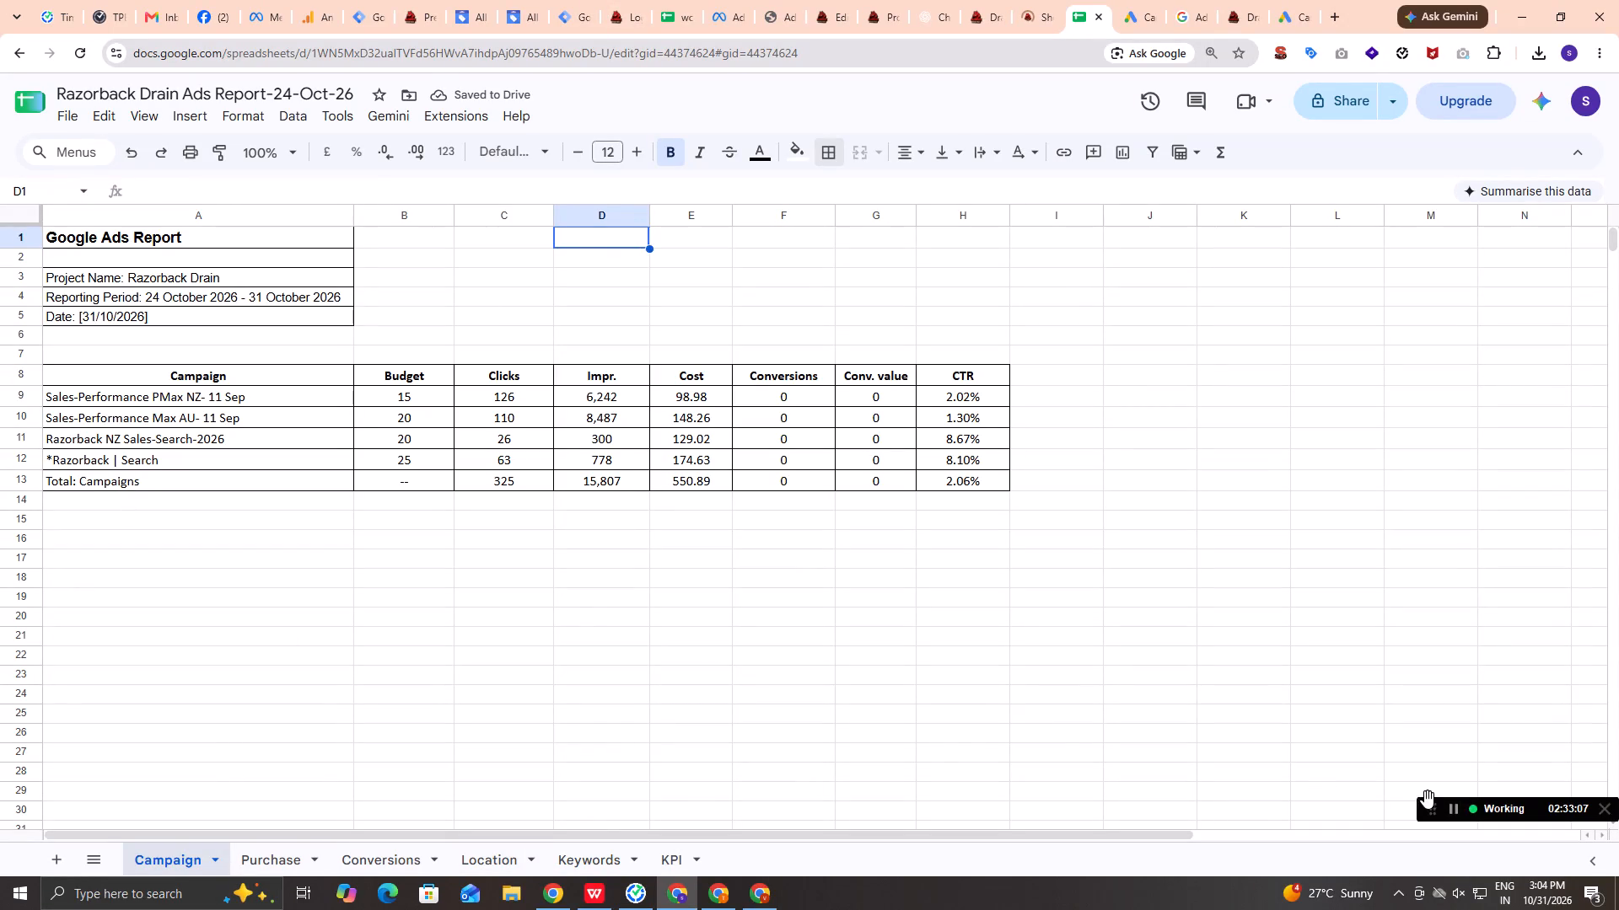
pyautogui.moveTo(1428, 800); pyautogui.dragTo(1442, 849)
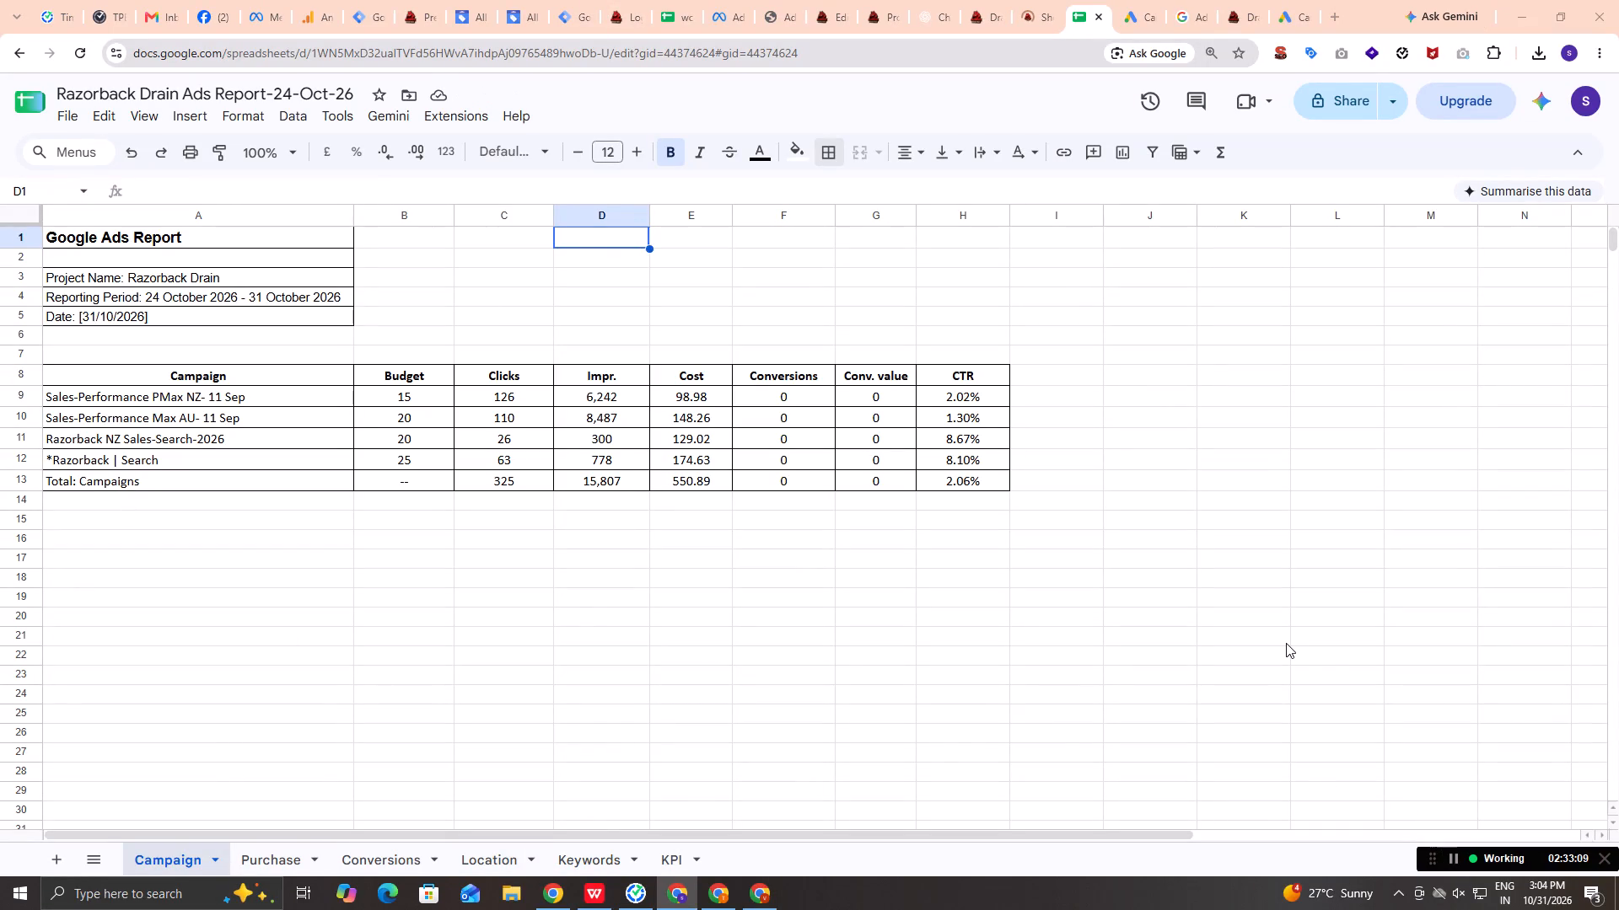
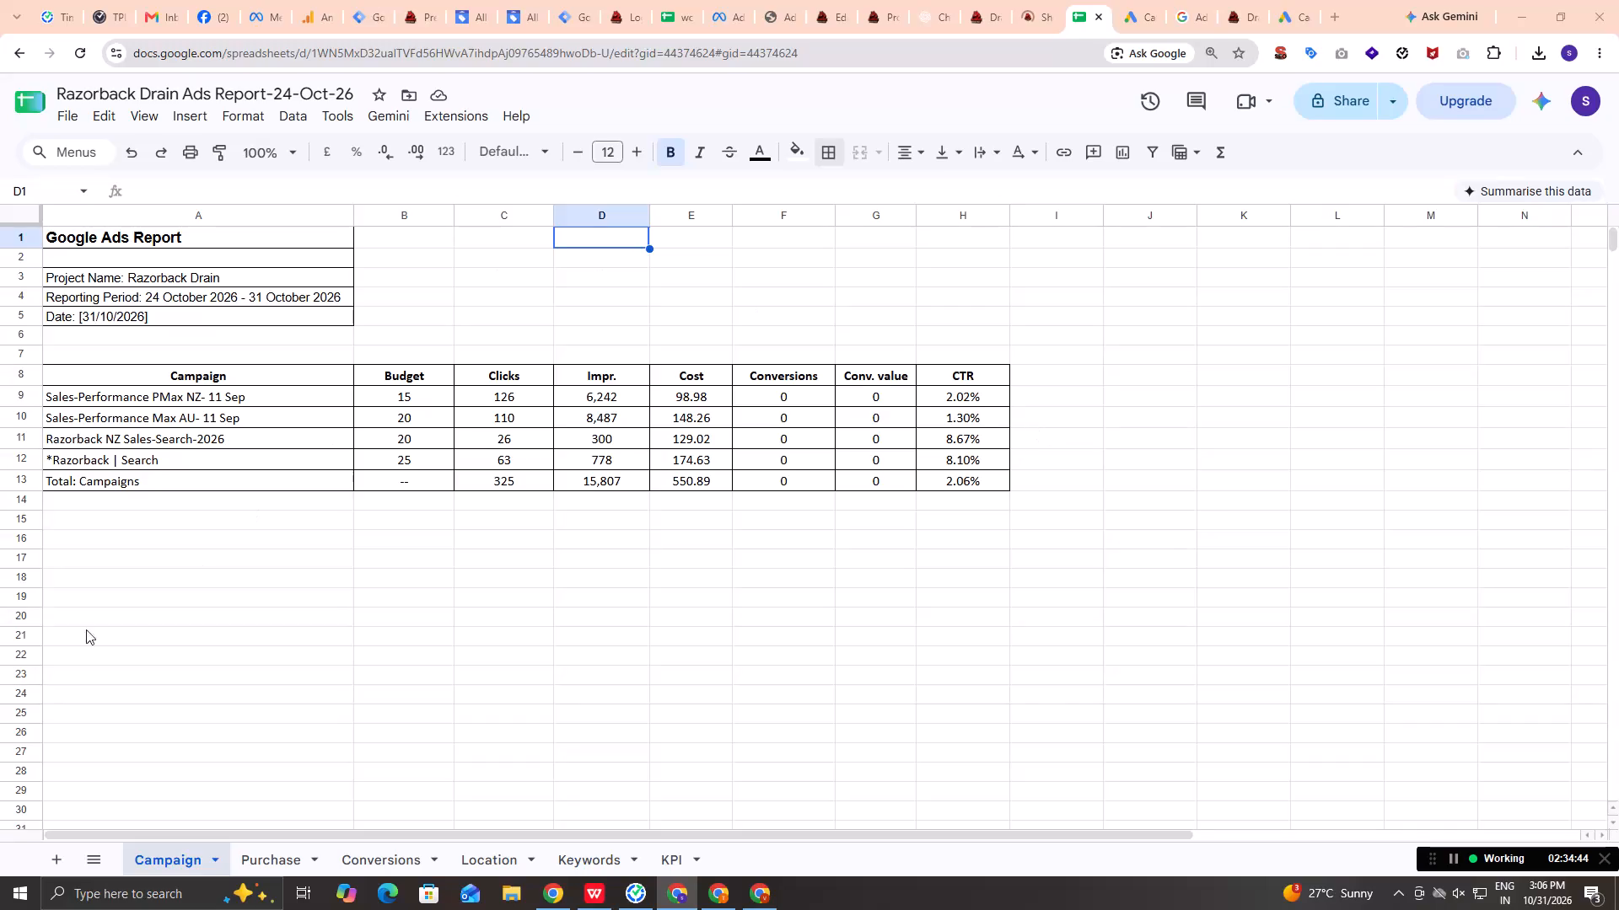
# Clear the Purchase Conversion .au row's contents (A4:C4) on the Conversions sheet.
pyautogui.click(250, 864)
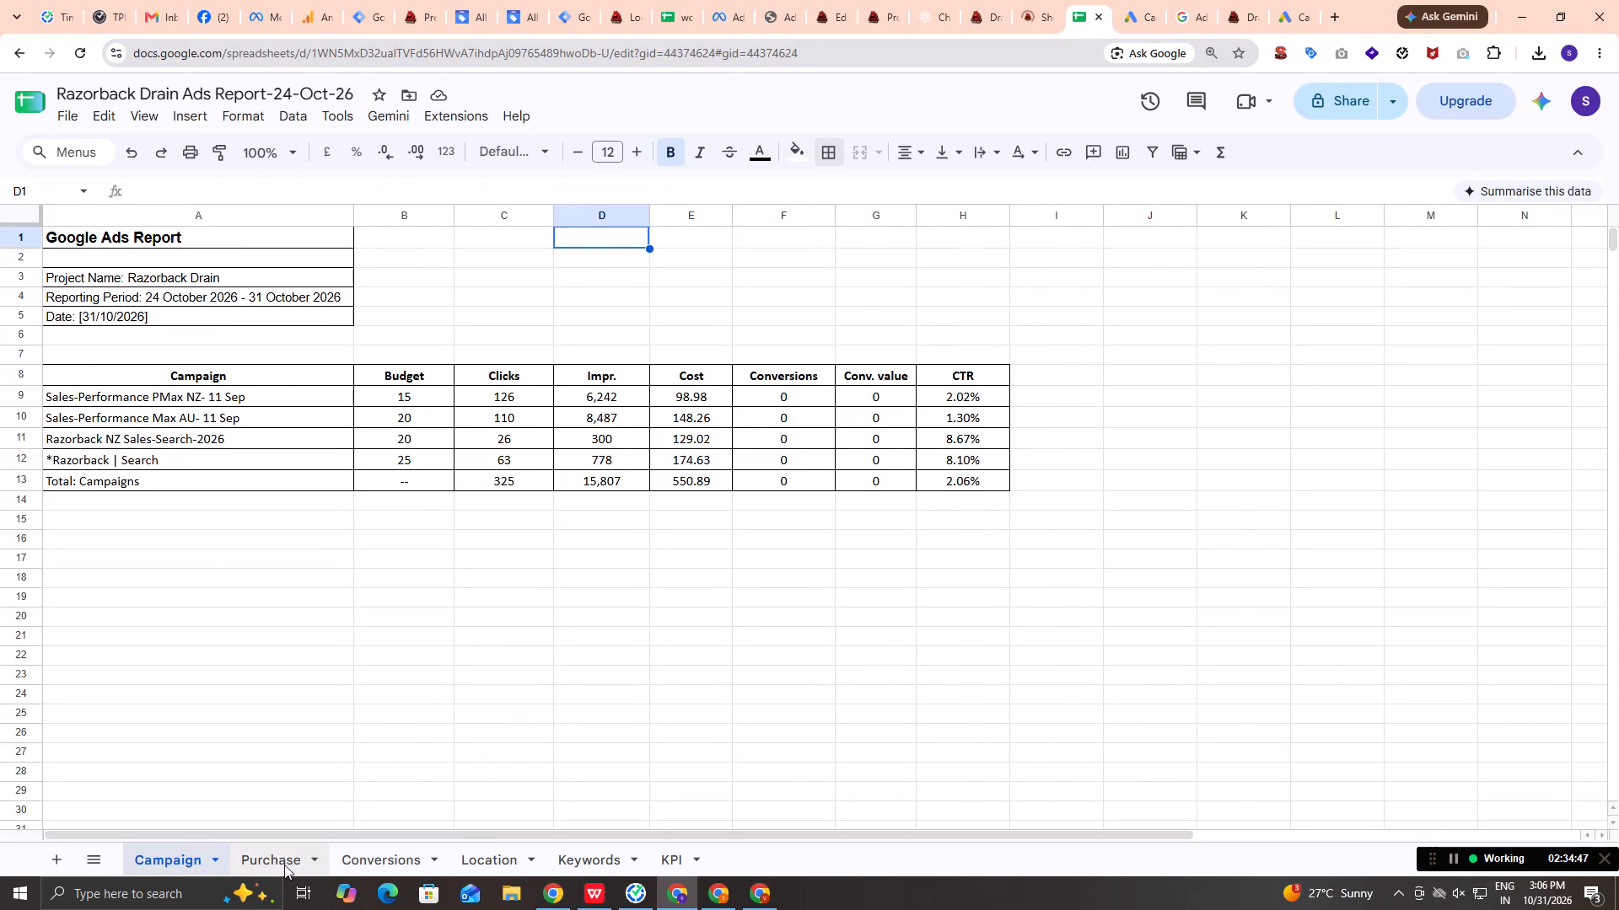
pyautogui.click(360, 861)
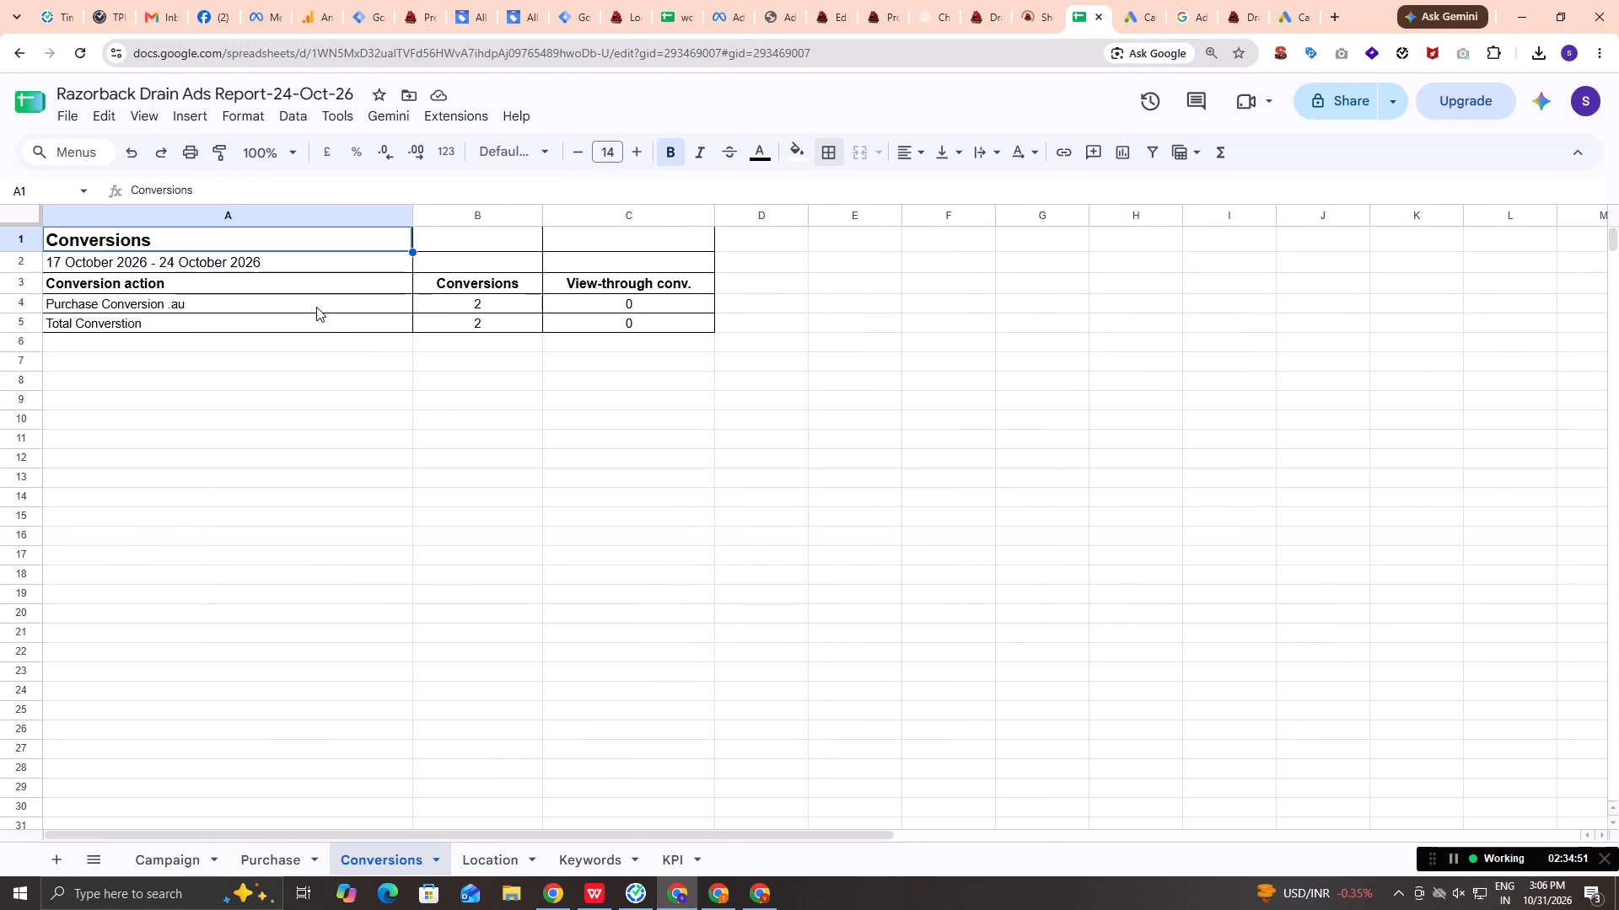
pyautogui.moveTo(316, 307); pyautogui.dragTo(677, 306)
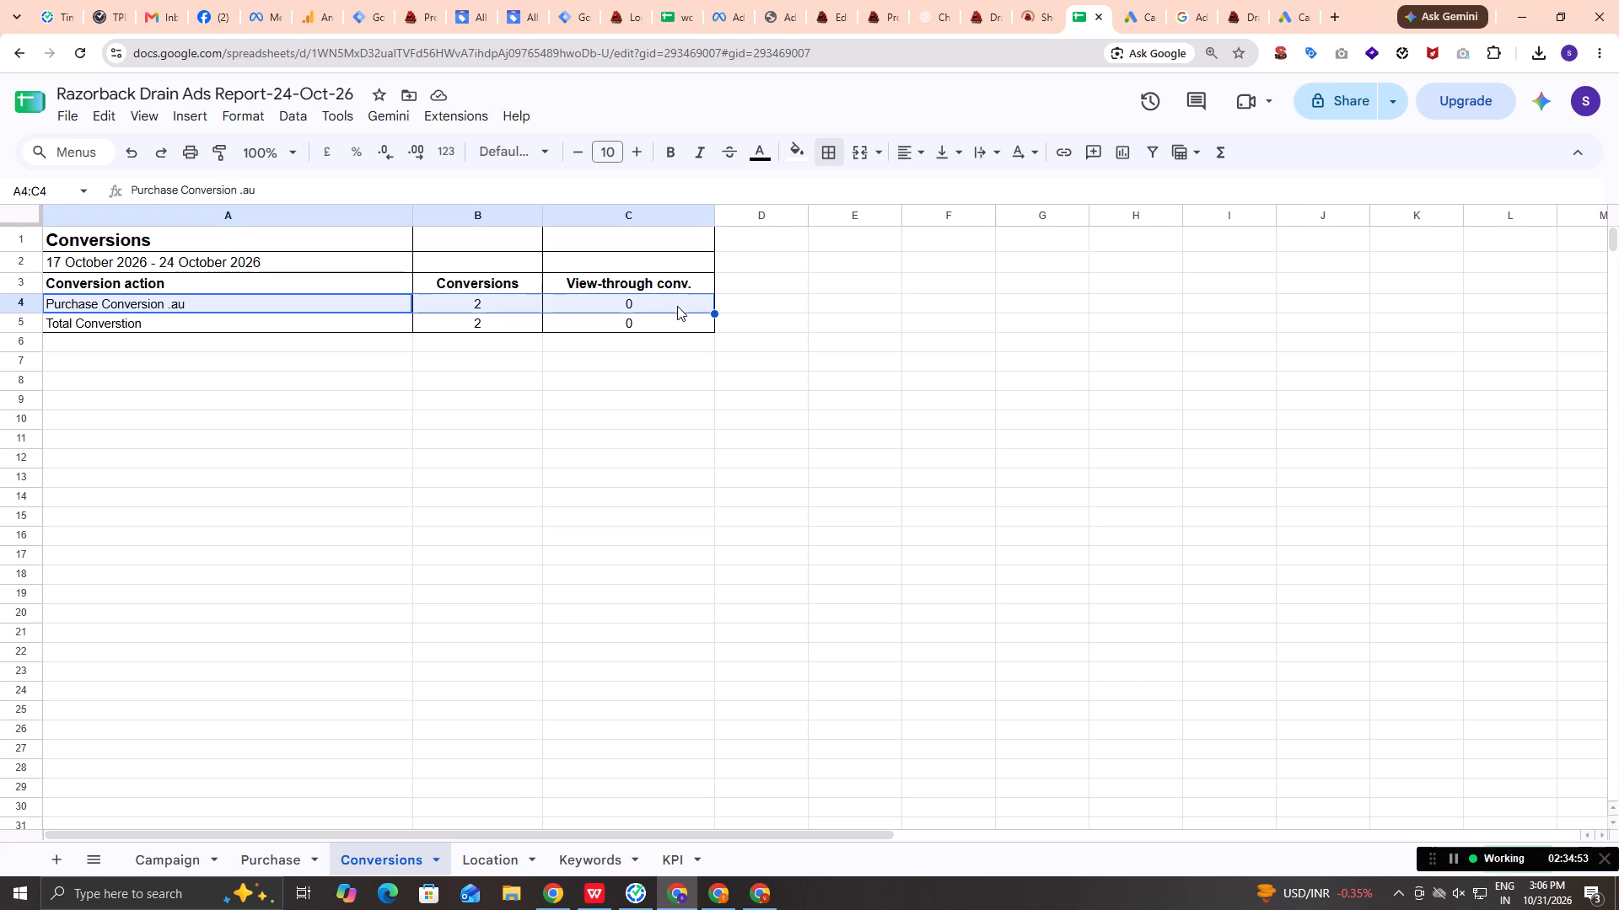
pyautogui.click(523, 309)
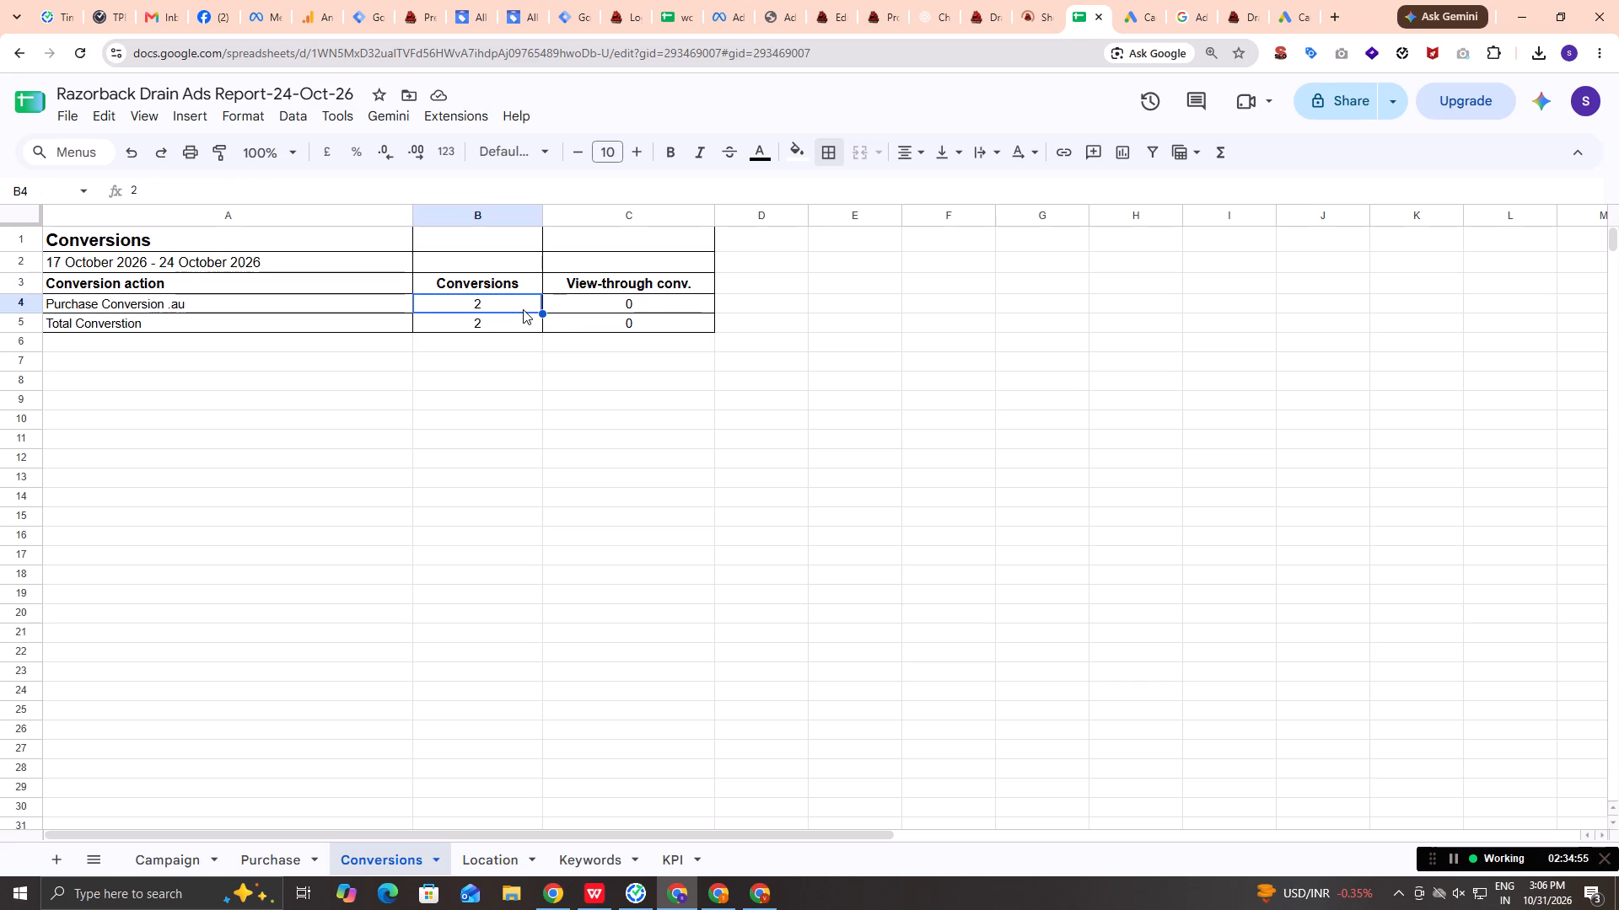
pyautogui.moveTo(644, 303); pyautogui.dragTo(24, 303)
pyautogui.press('BackSpace')
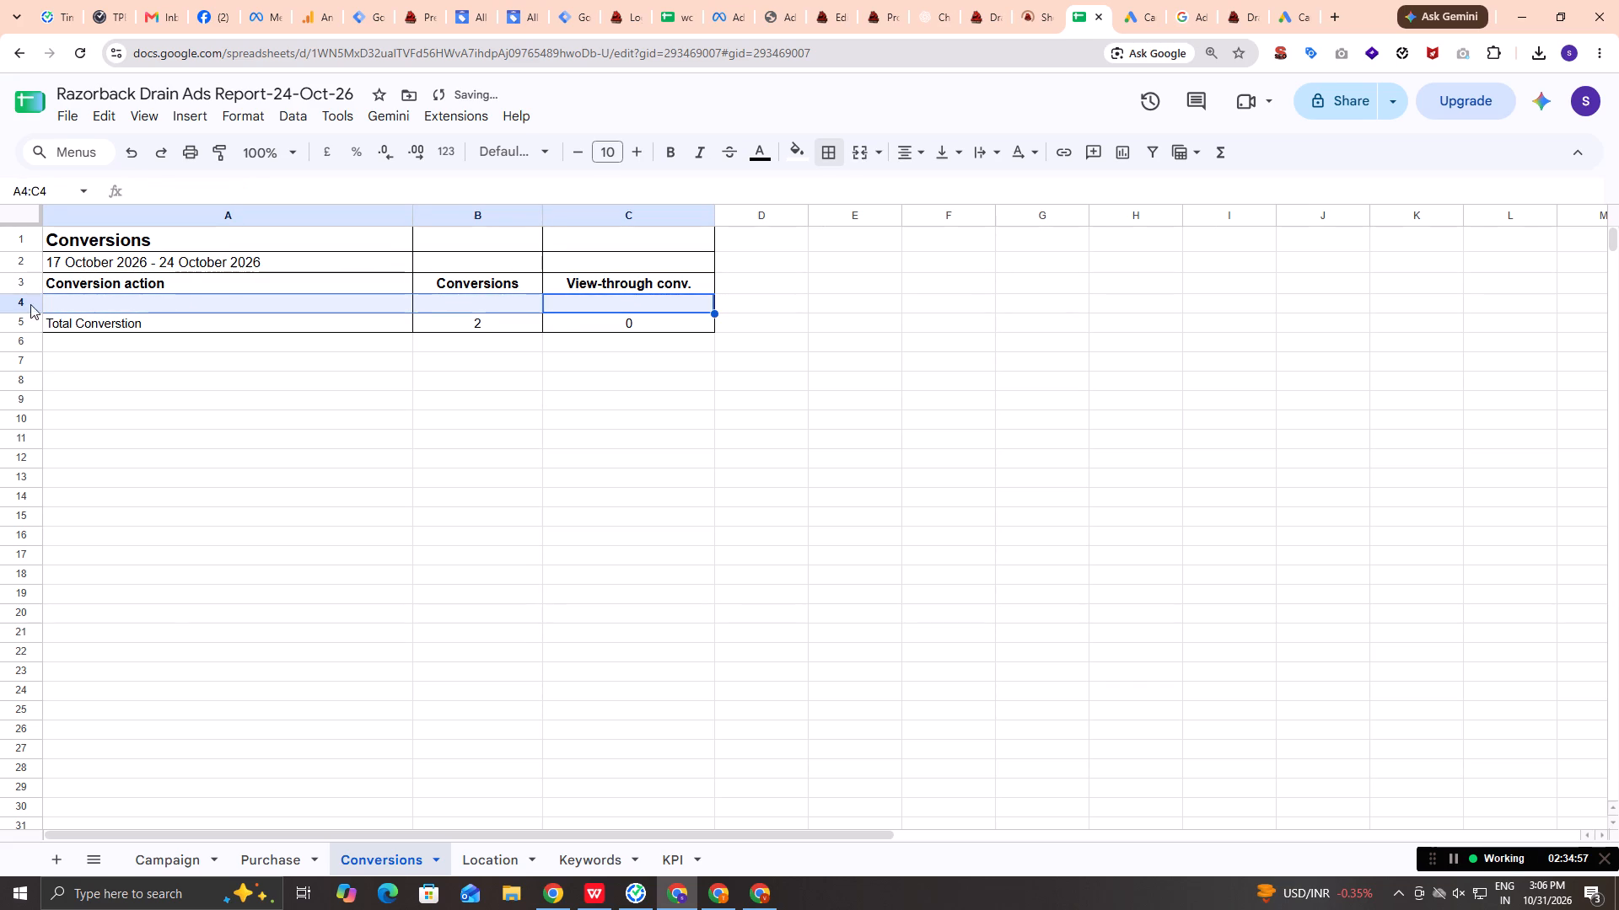
pyautogui.click(379, 439)
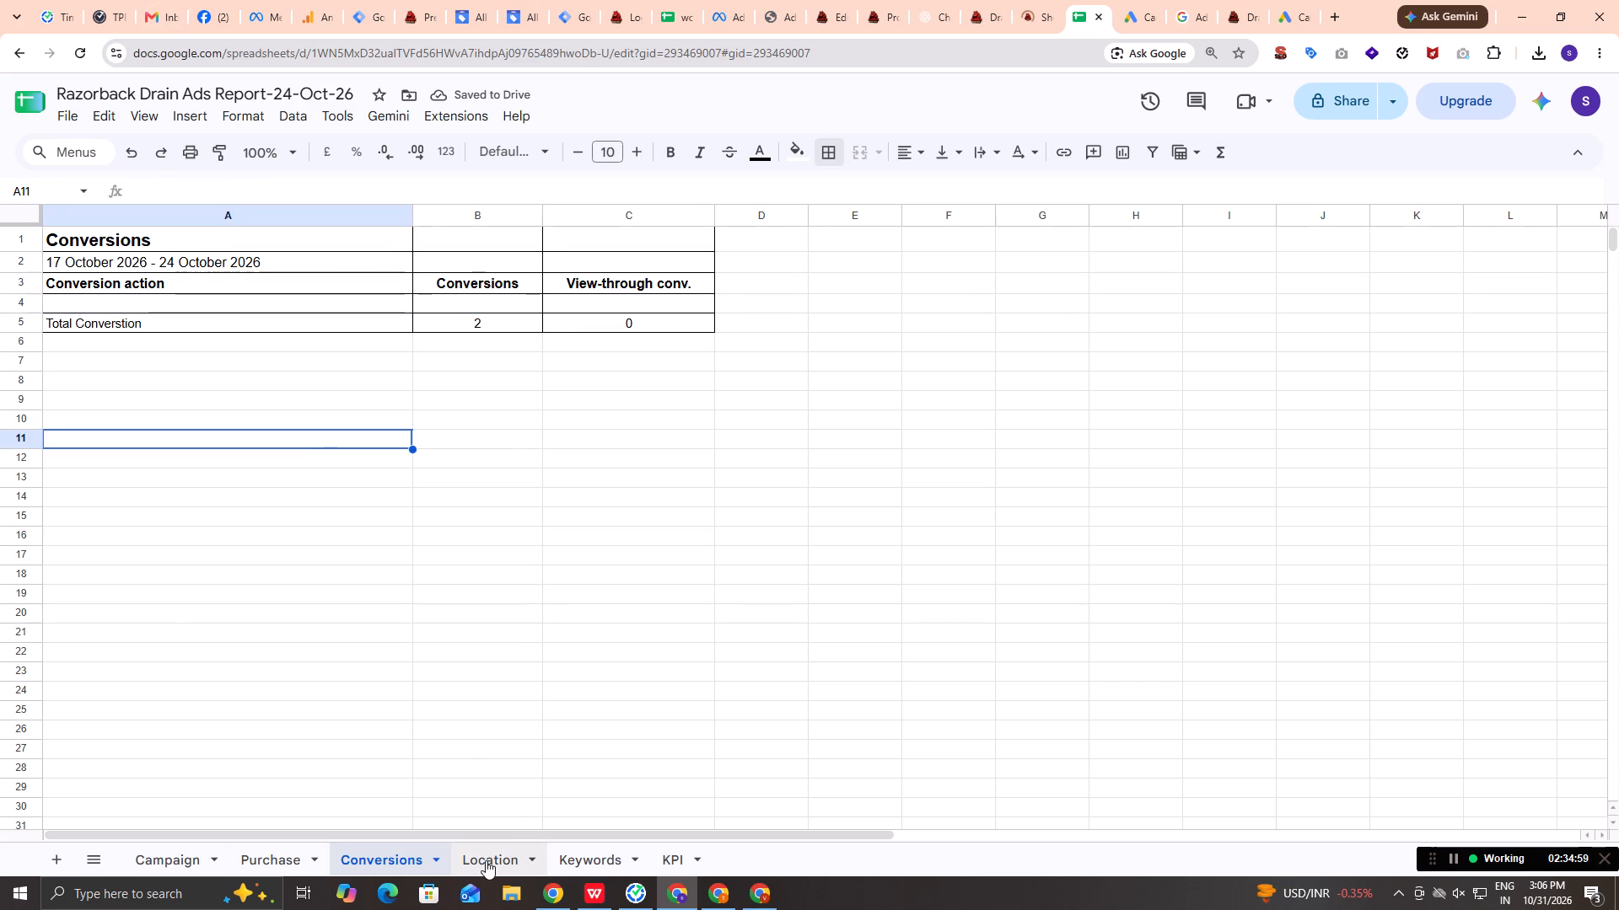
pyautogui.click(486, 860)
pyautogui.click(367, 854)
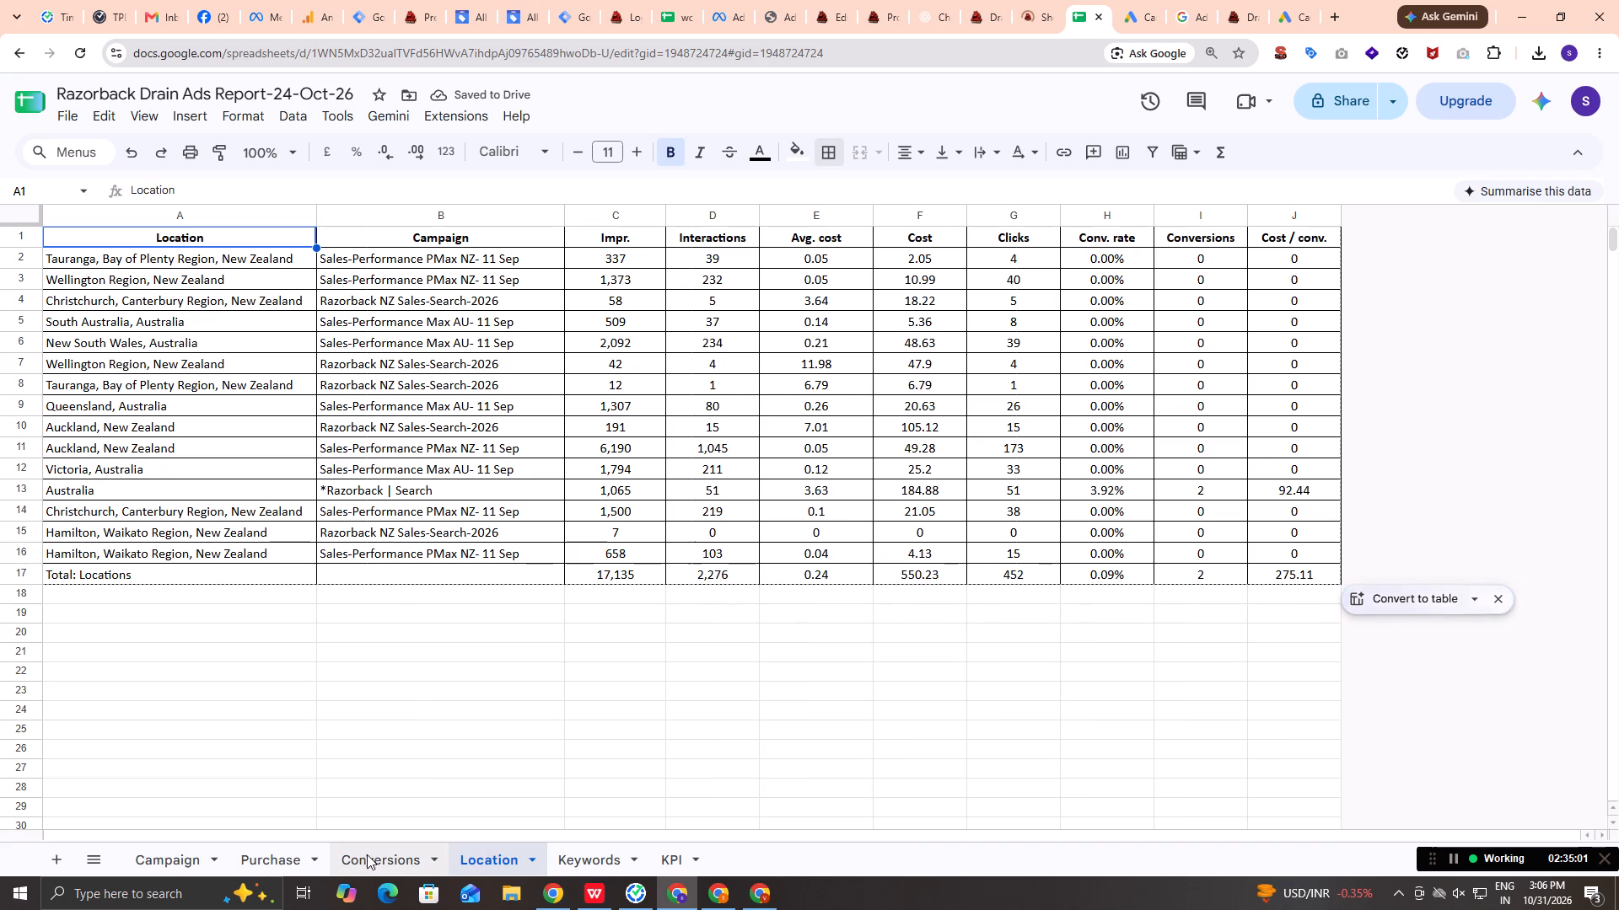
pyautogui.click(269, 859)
# Change the date range under the Conversions heading (A2) to 24 October 2026 - 31 October 2026.
pyautogui.click(359, 857)
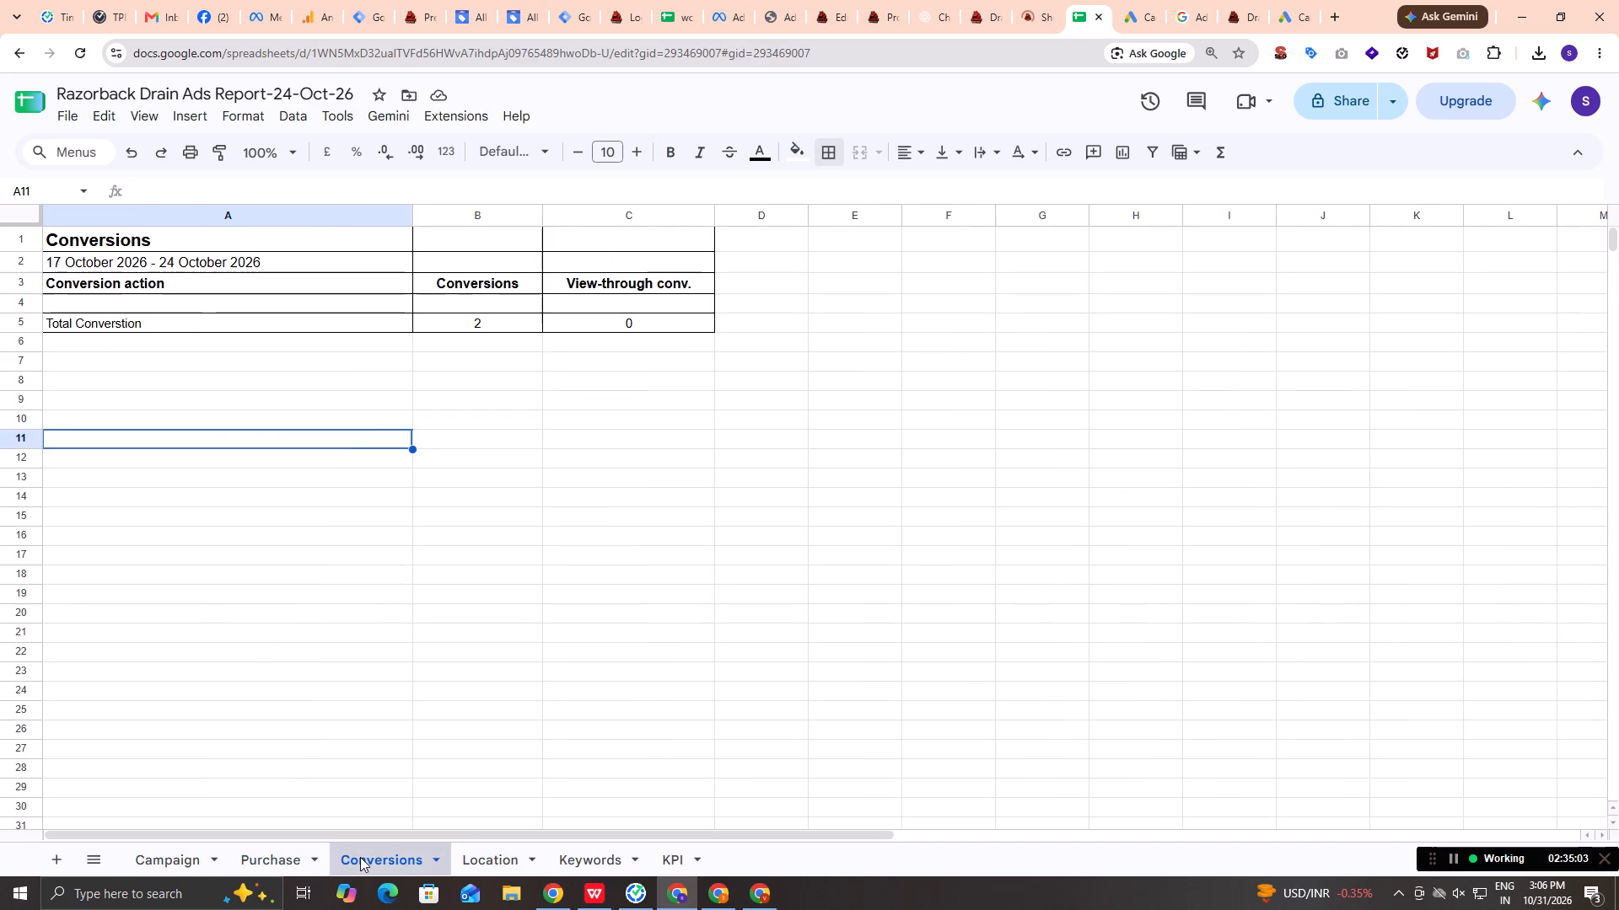
pyautogui.doubleClick(51, 262)
pyautogui.moveTo(66, 264); pyautogui.dragTo(64, 264)
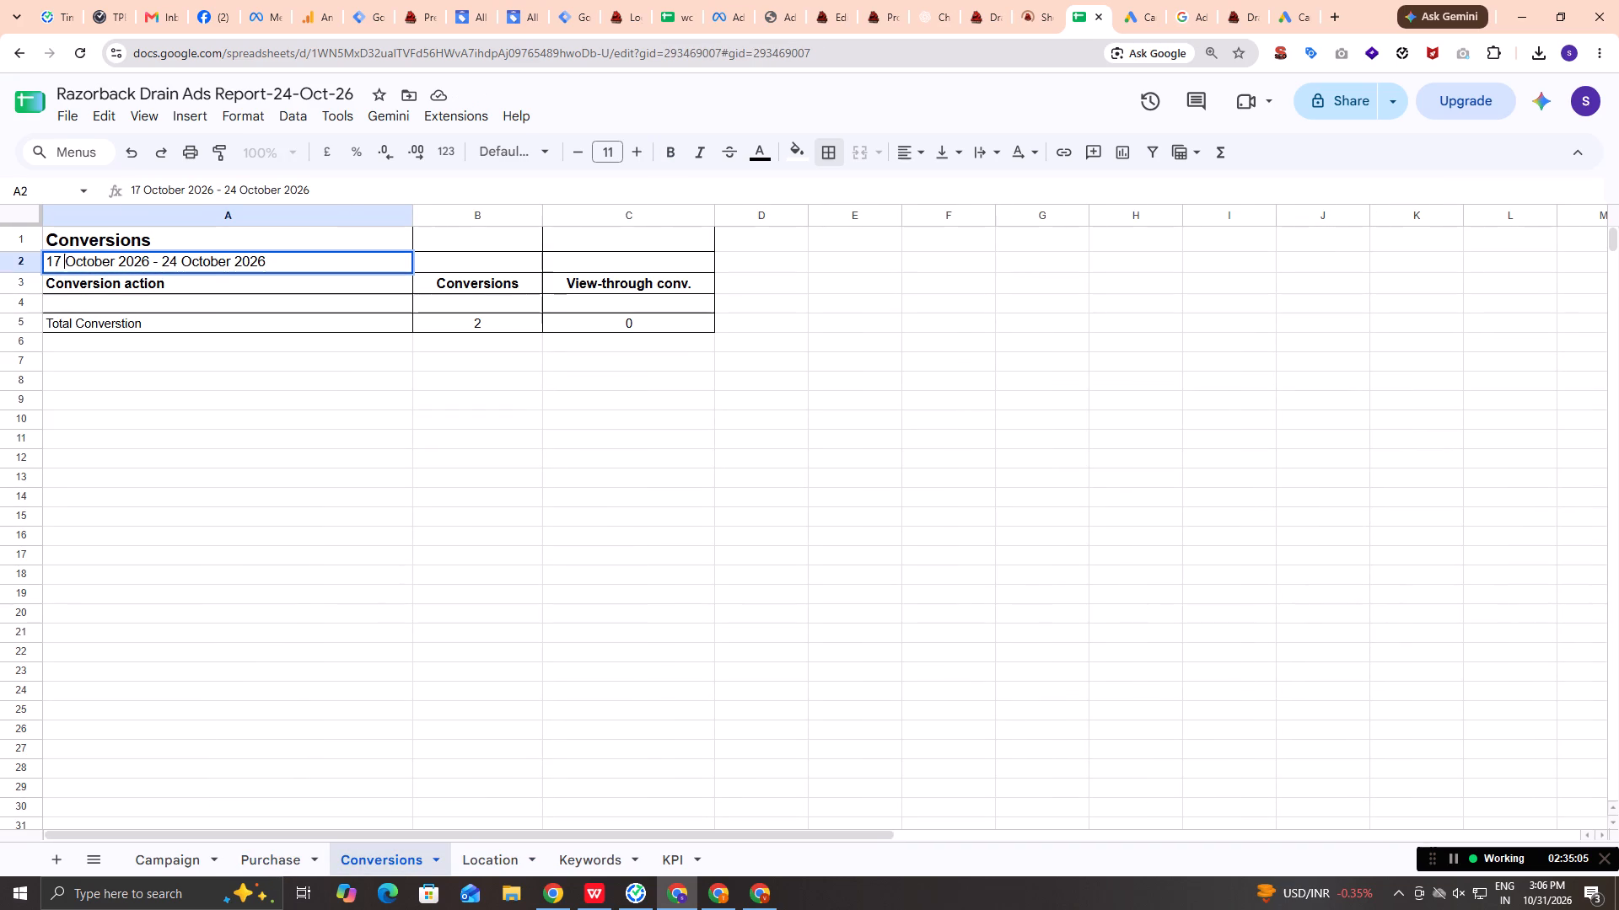
pyautogui.moveTo(64, 264); pyautogui.dragTo(0, 260)
pyautogui.press('BackSpace')
pyautogui.write('24')
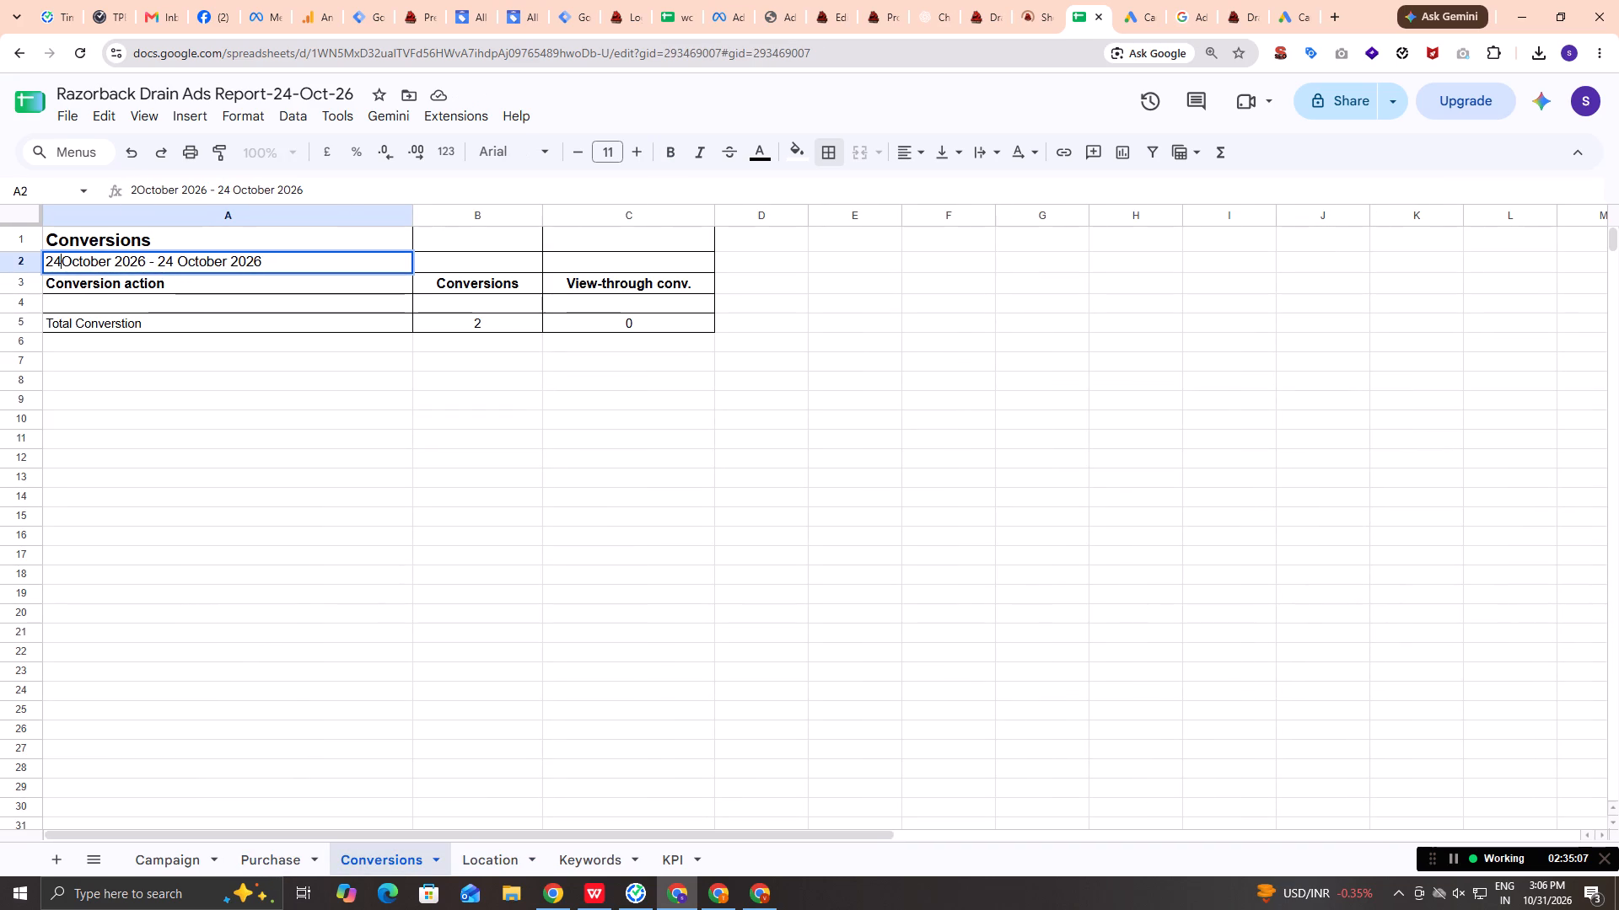
pyautogui.press('space')
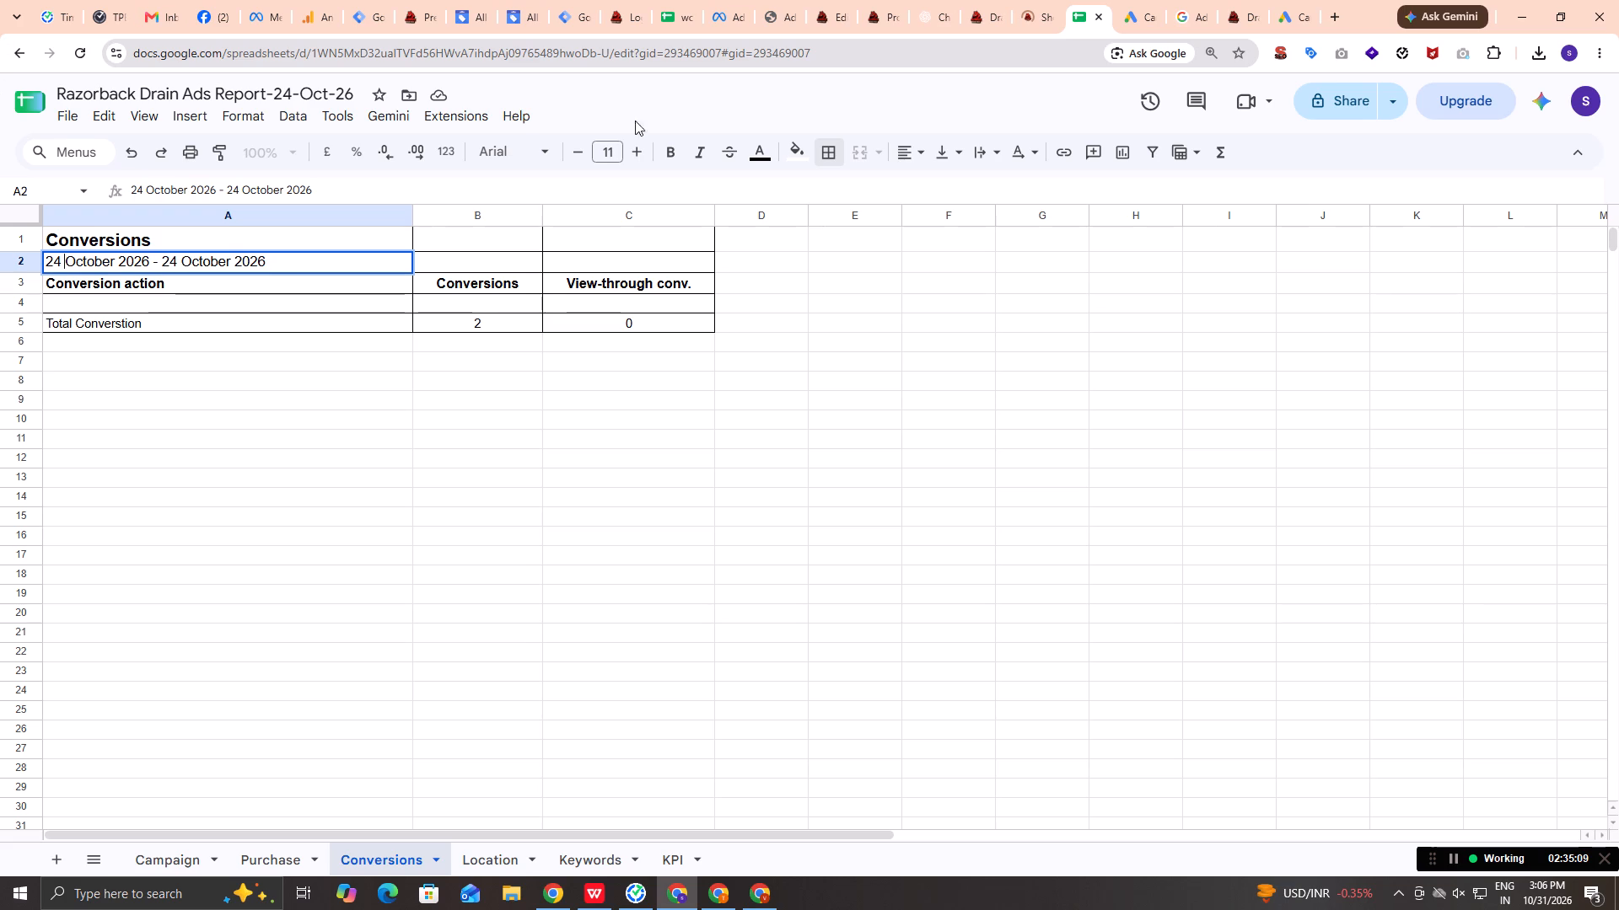
pyautogui.click(175, 262)
pyautogui.press('BackSpace')
pyautogui.press('BackSpace')
pyautogui.write('31')
pyautogui.click(222, 431)
# Set the Conversions value in the total row (B5) to 0.
pyautogui.click(470, 318)
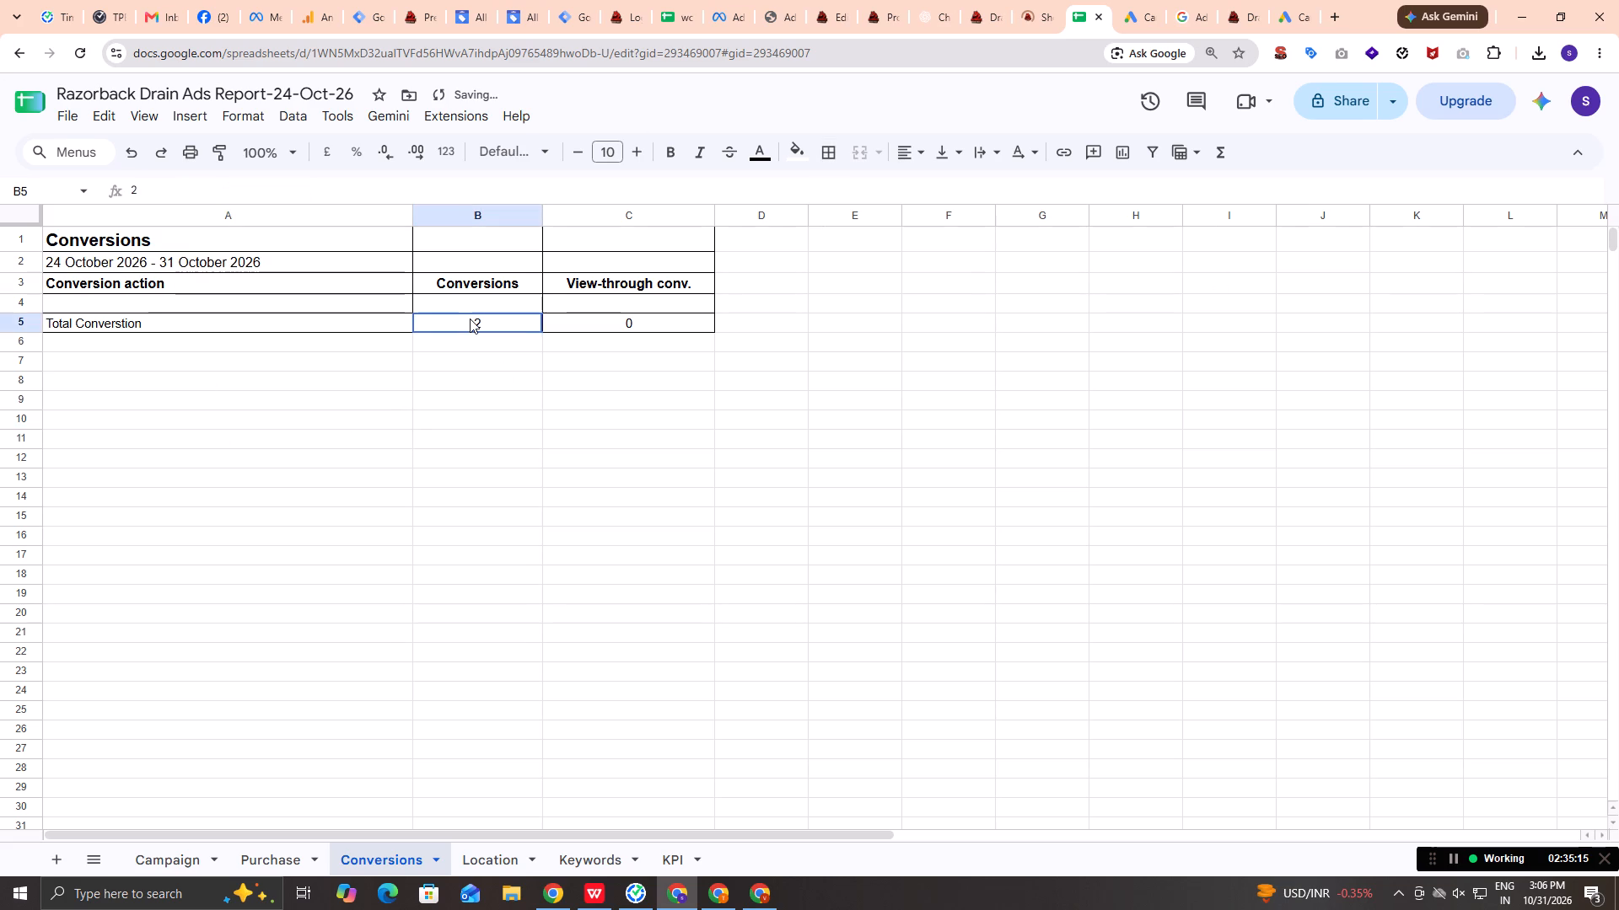
pyautogui.press('0')
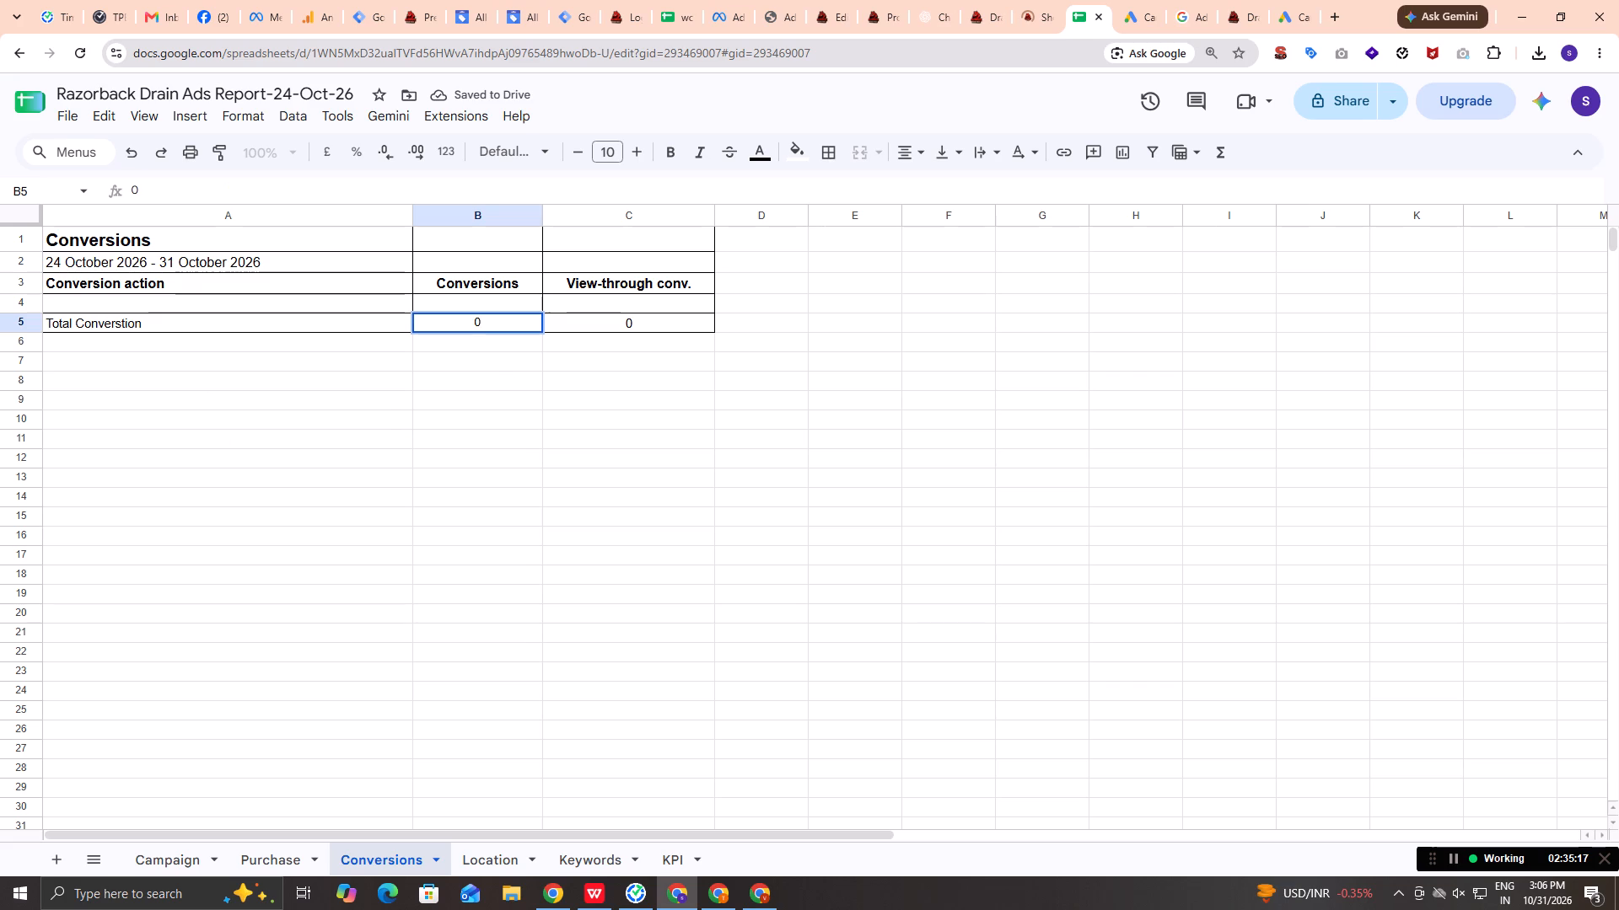
pyautogui.click(572, 428)
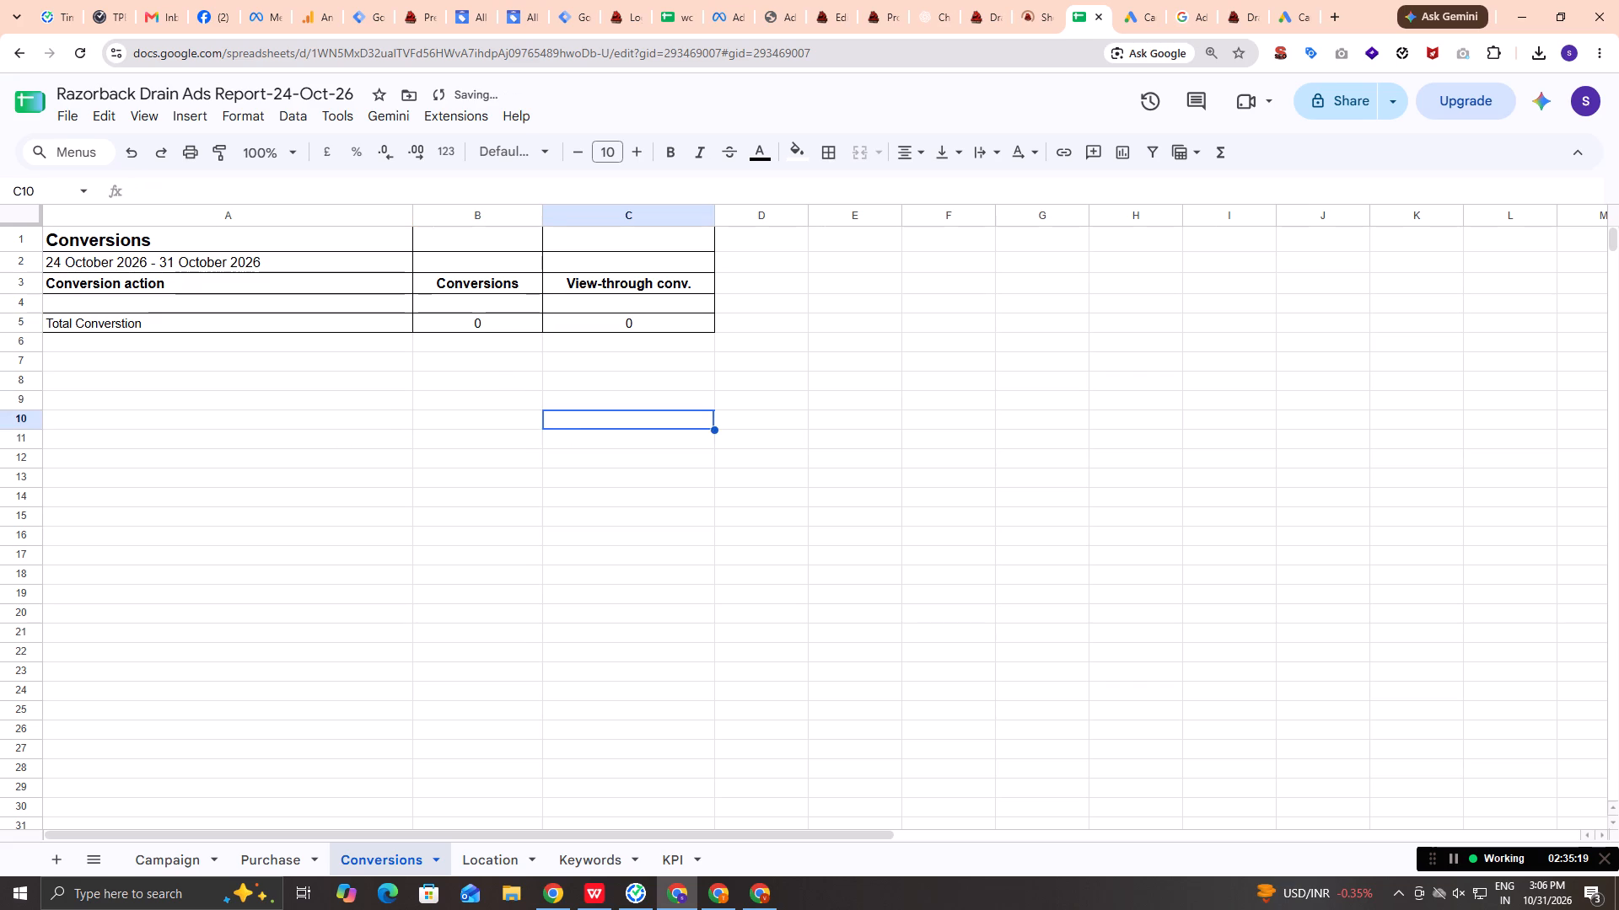
# Correct the spelling of the total row's label in A5 to Total Conversion.
pyautogui.doubleClick(111, 323)
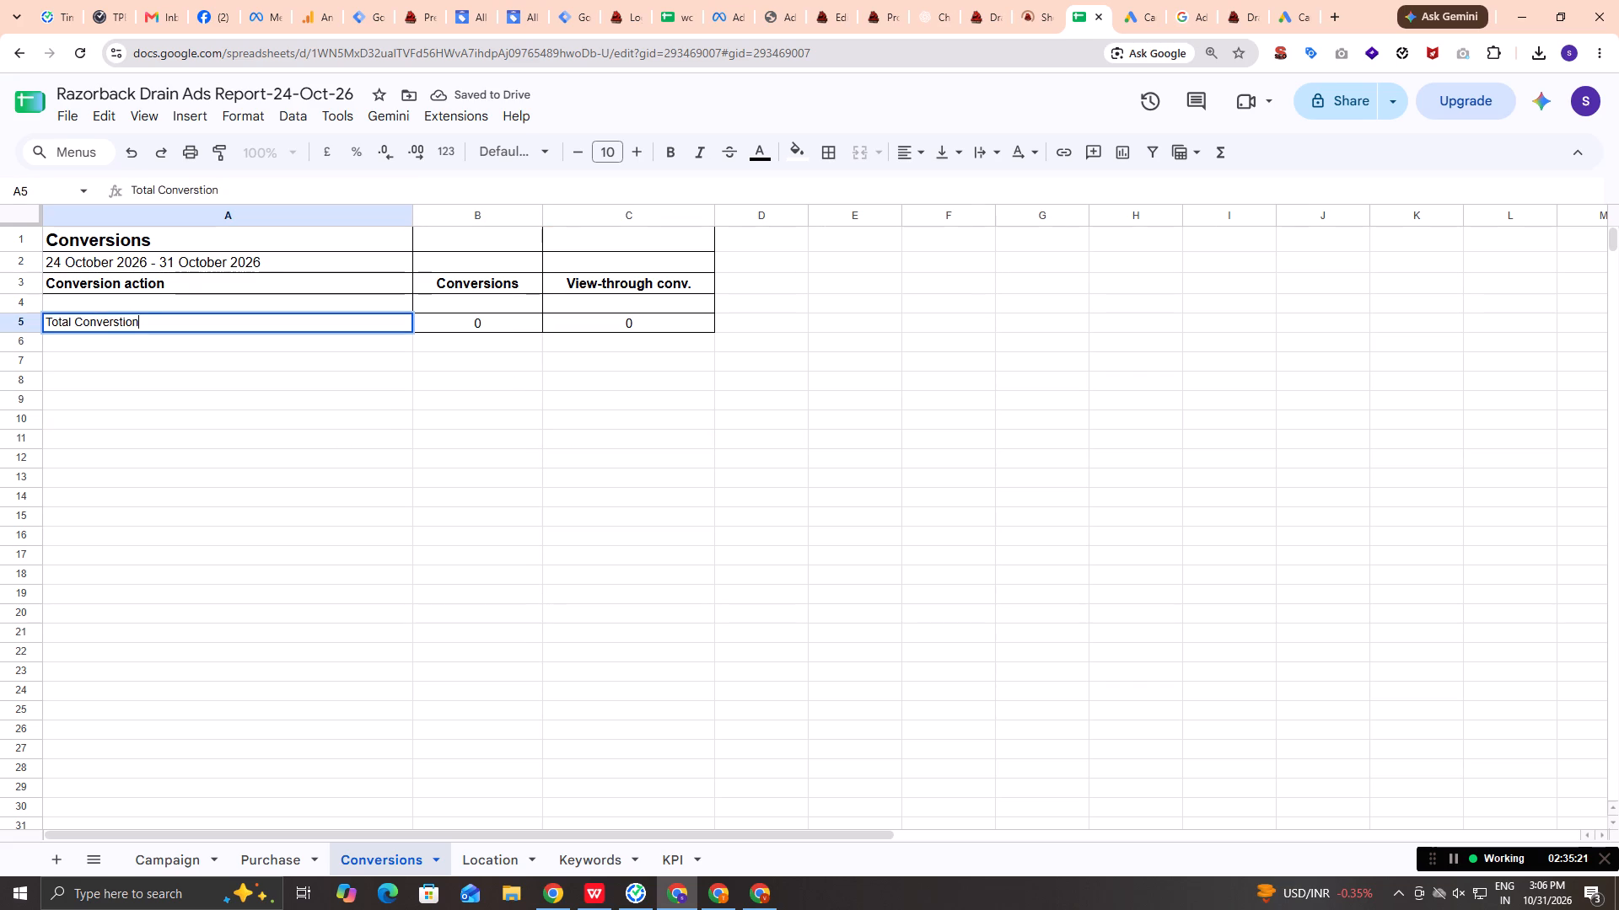
pyautogui.click(120, 317)
pyautogui.press('Right')
pyautogui.press('BackSpace')
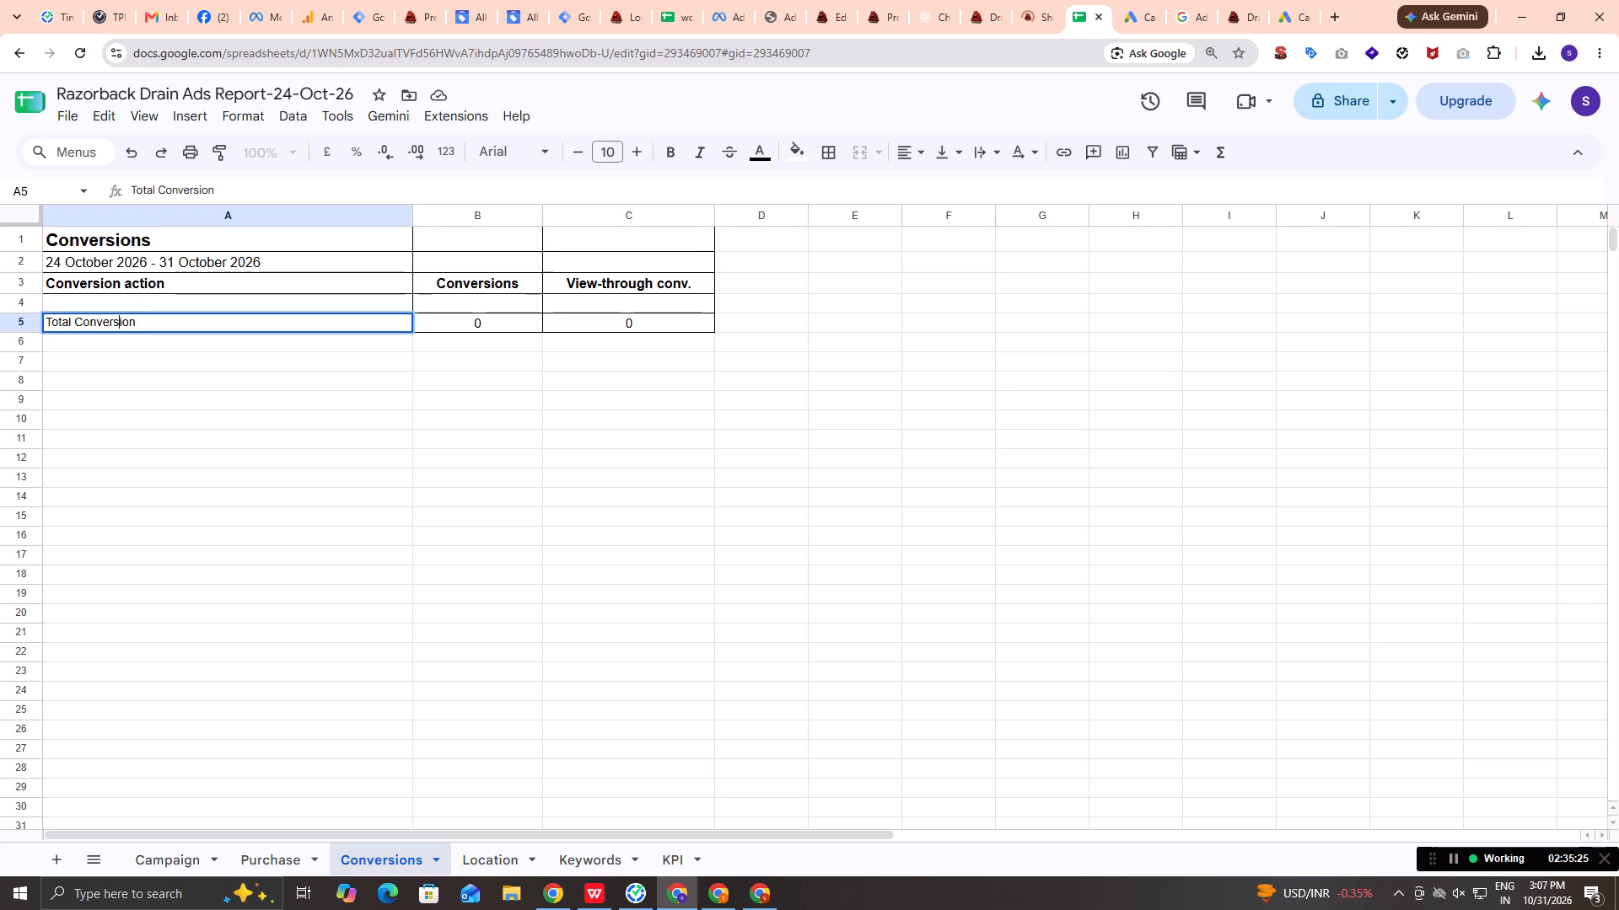
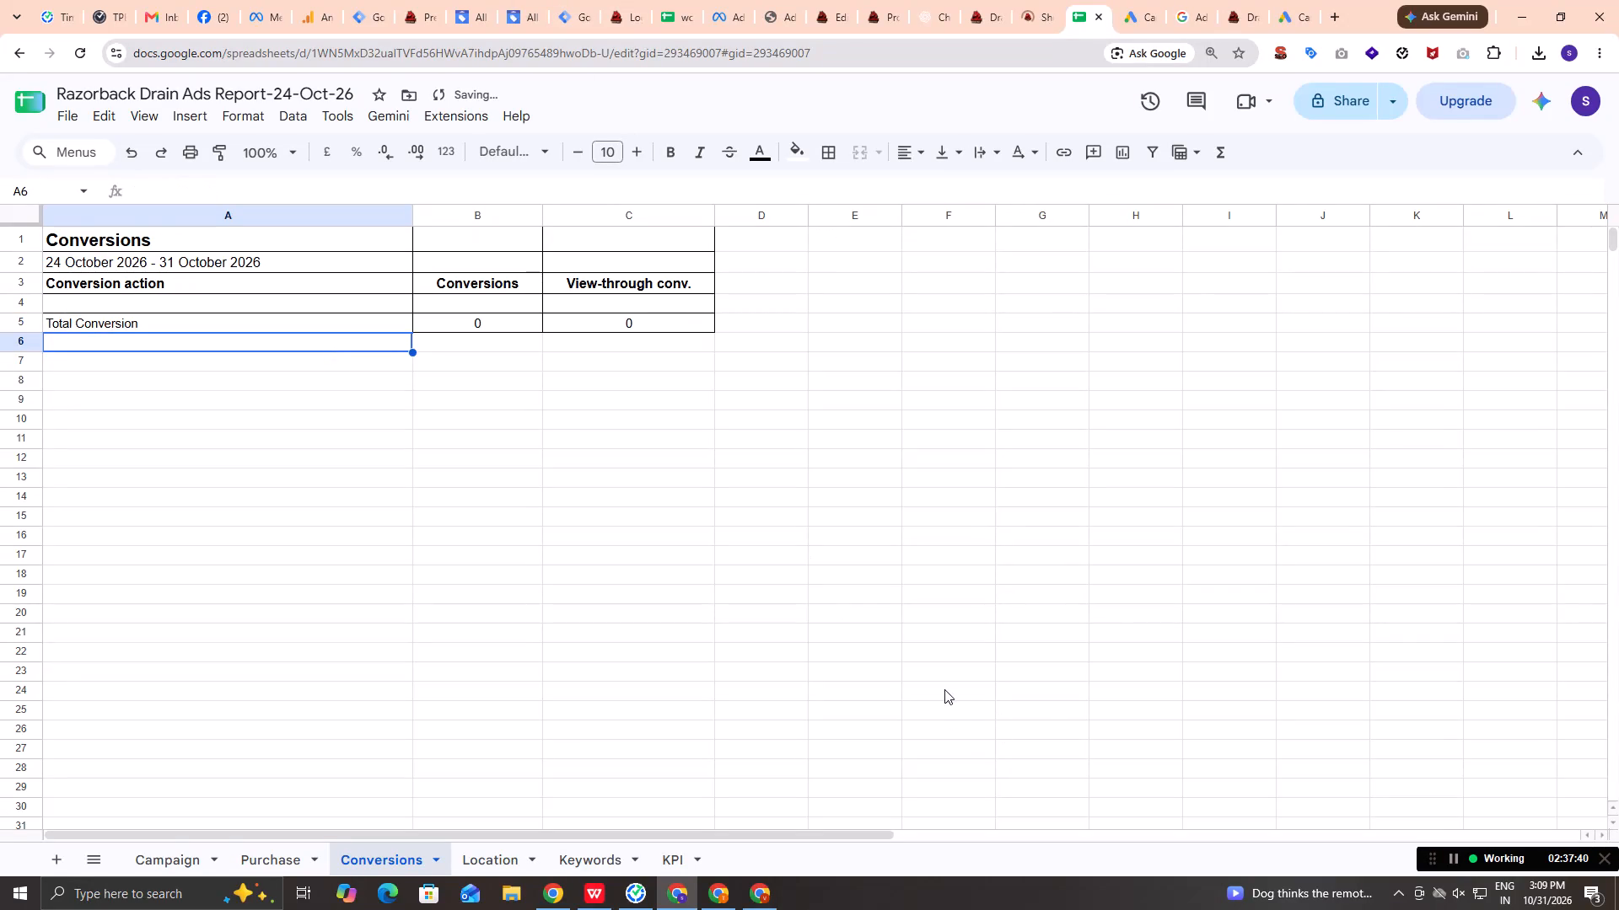
# Open the Location sheet of the Razorback Drain report.
pyautogui.click(484, 846)
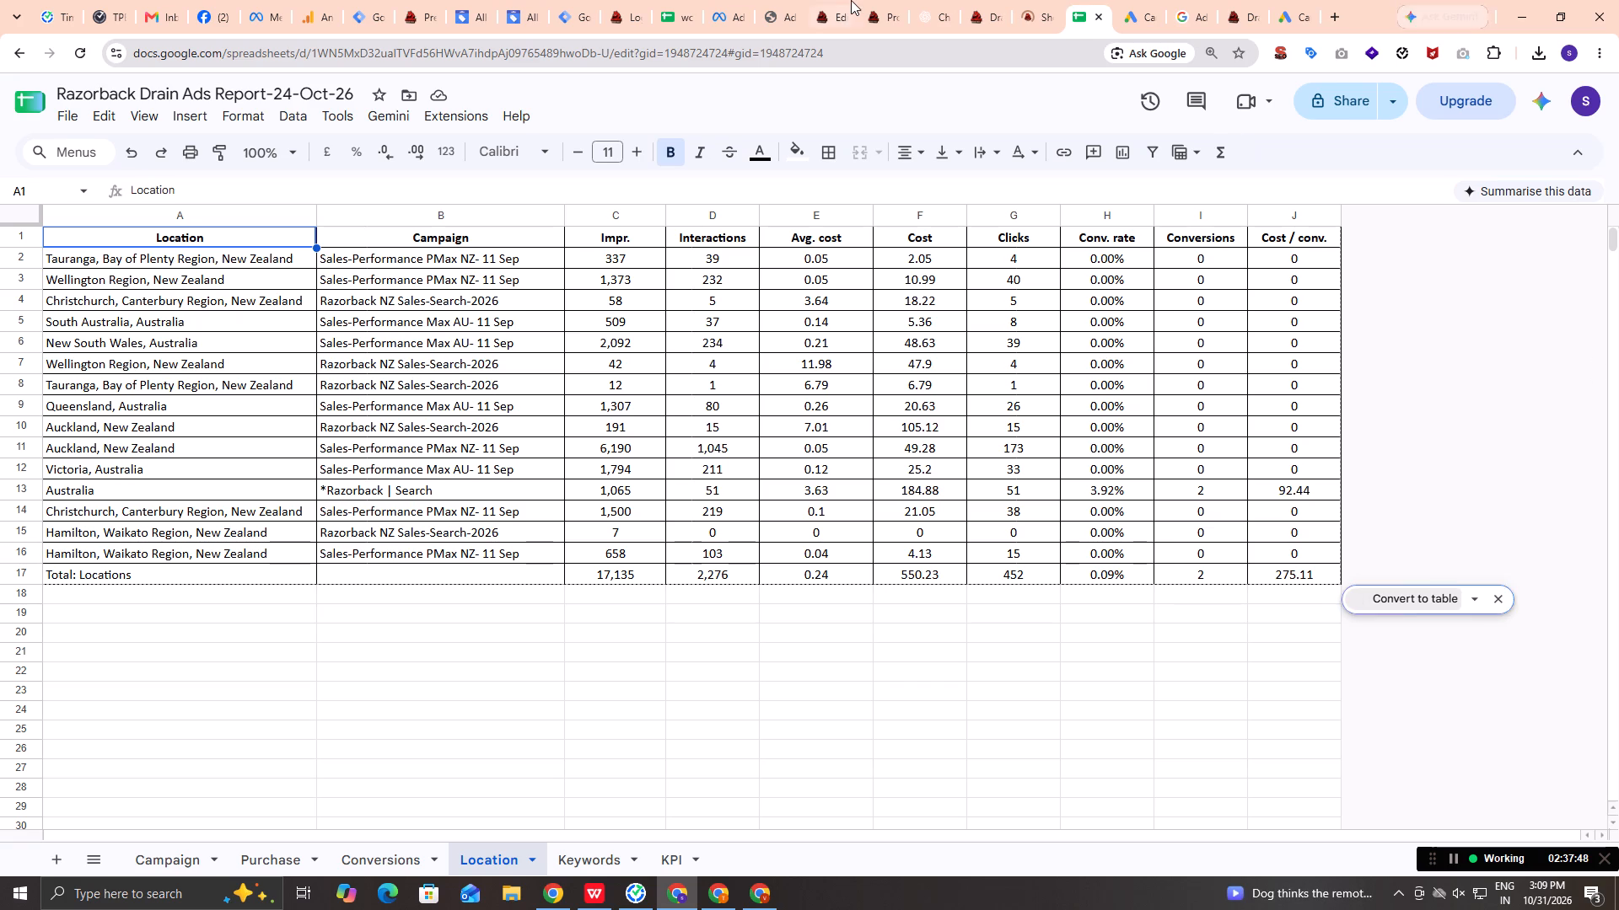
# Switch to Google Ads, open the Keywords report for all campaigns and sort the keywords by cost, highest first.
pyautogui.click(1128, 0)
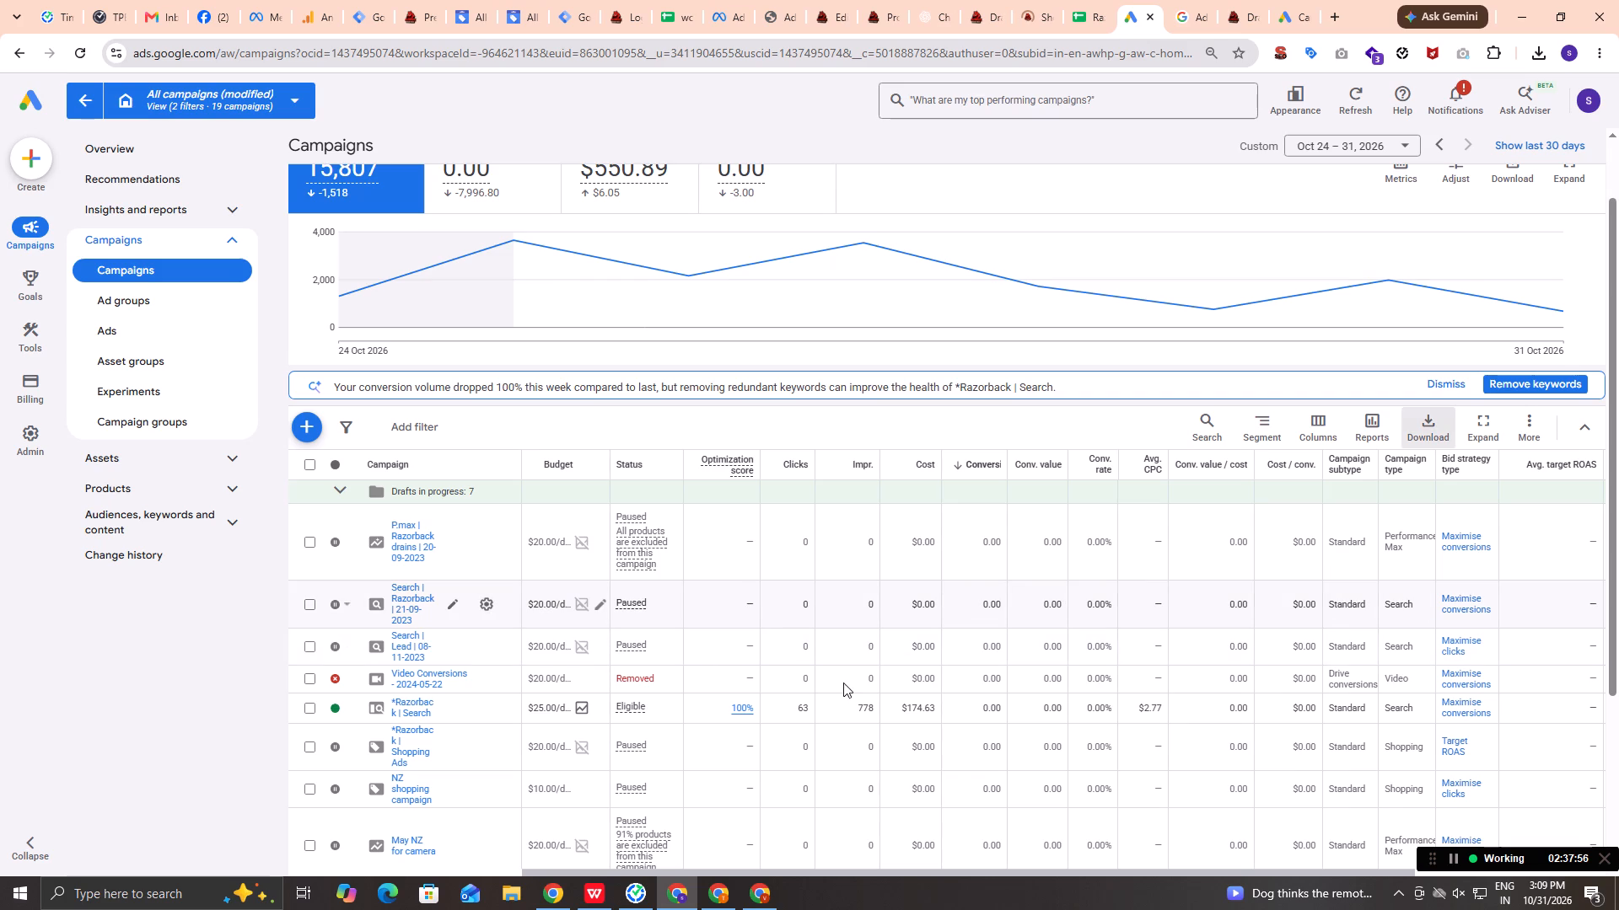
pyautogui.click(175, 513)
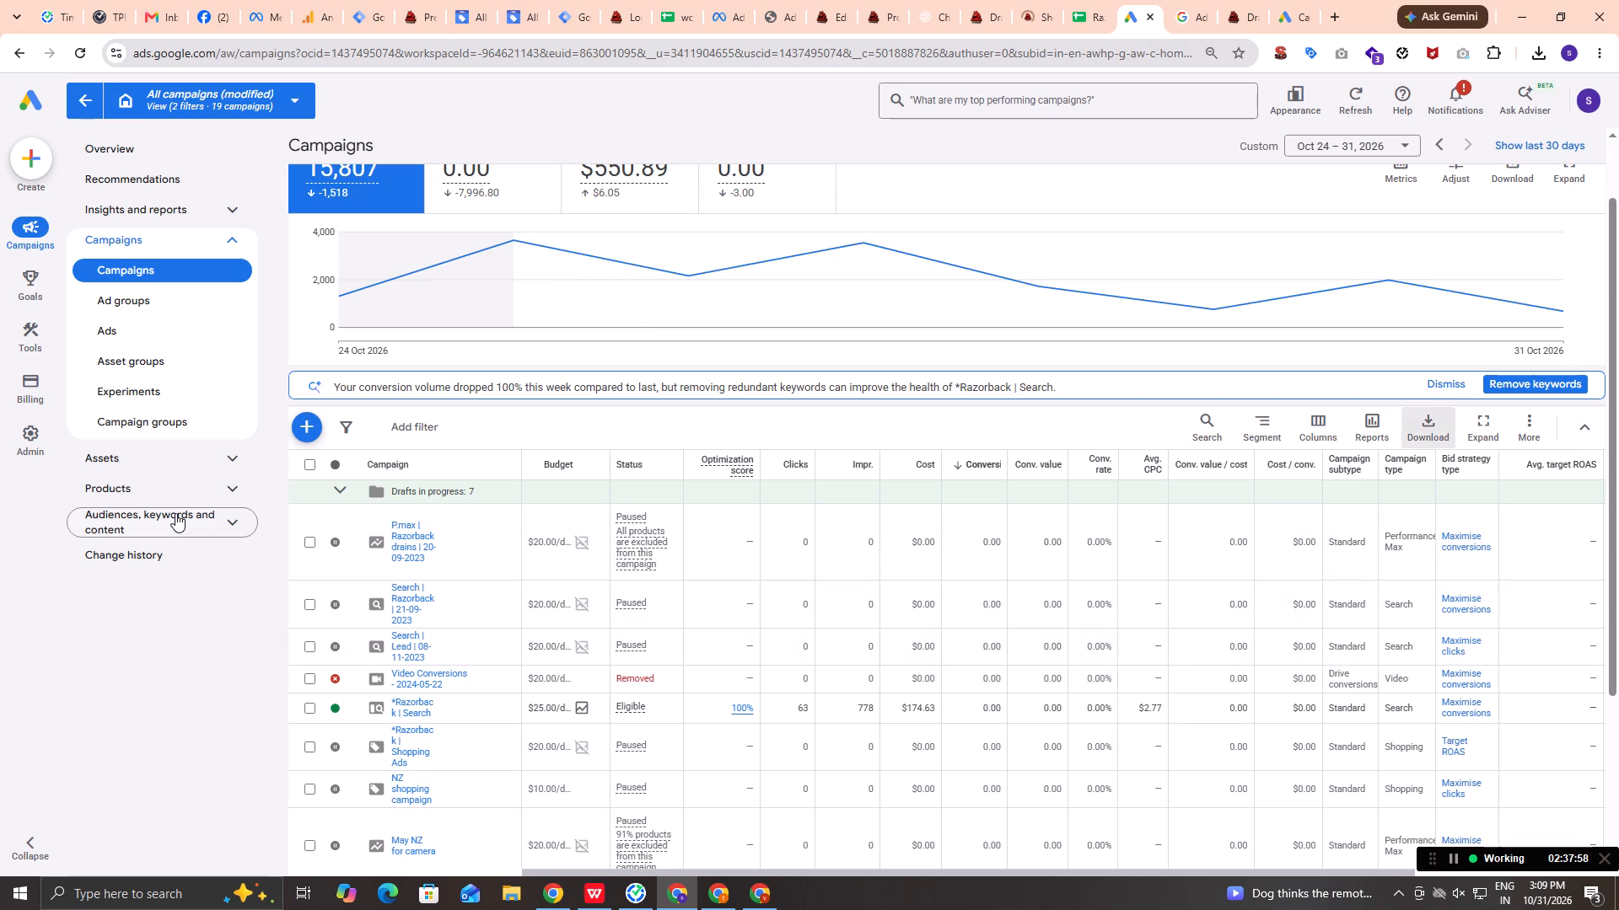
pyautogui.click(165, 564)
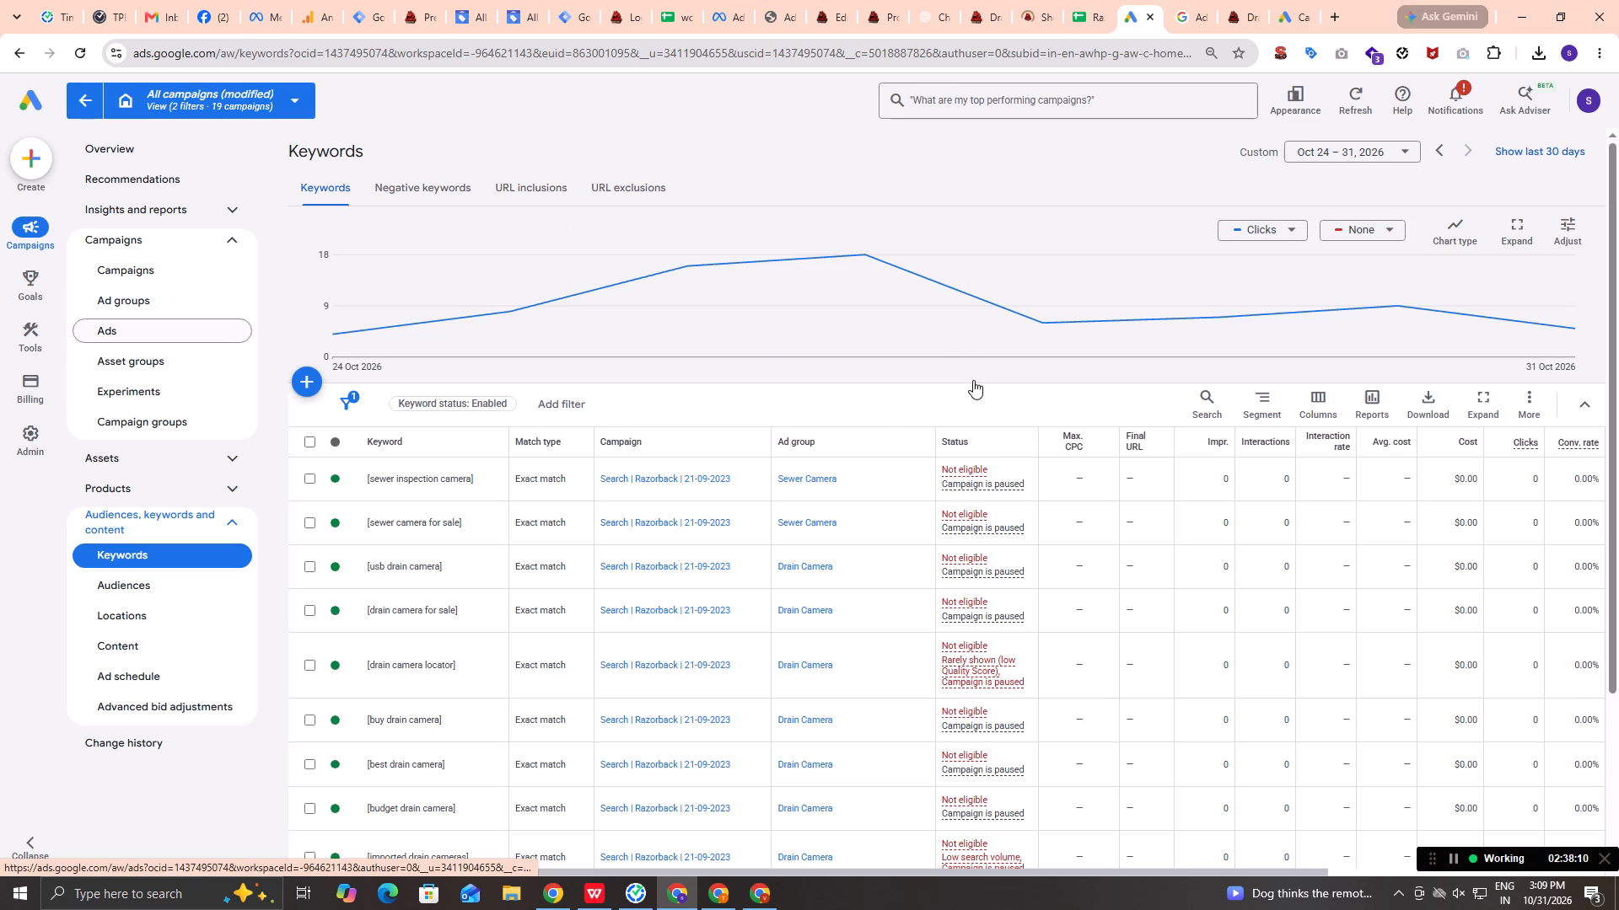
pyautogui.scroll(-2, 1113, 631)
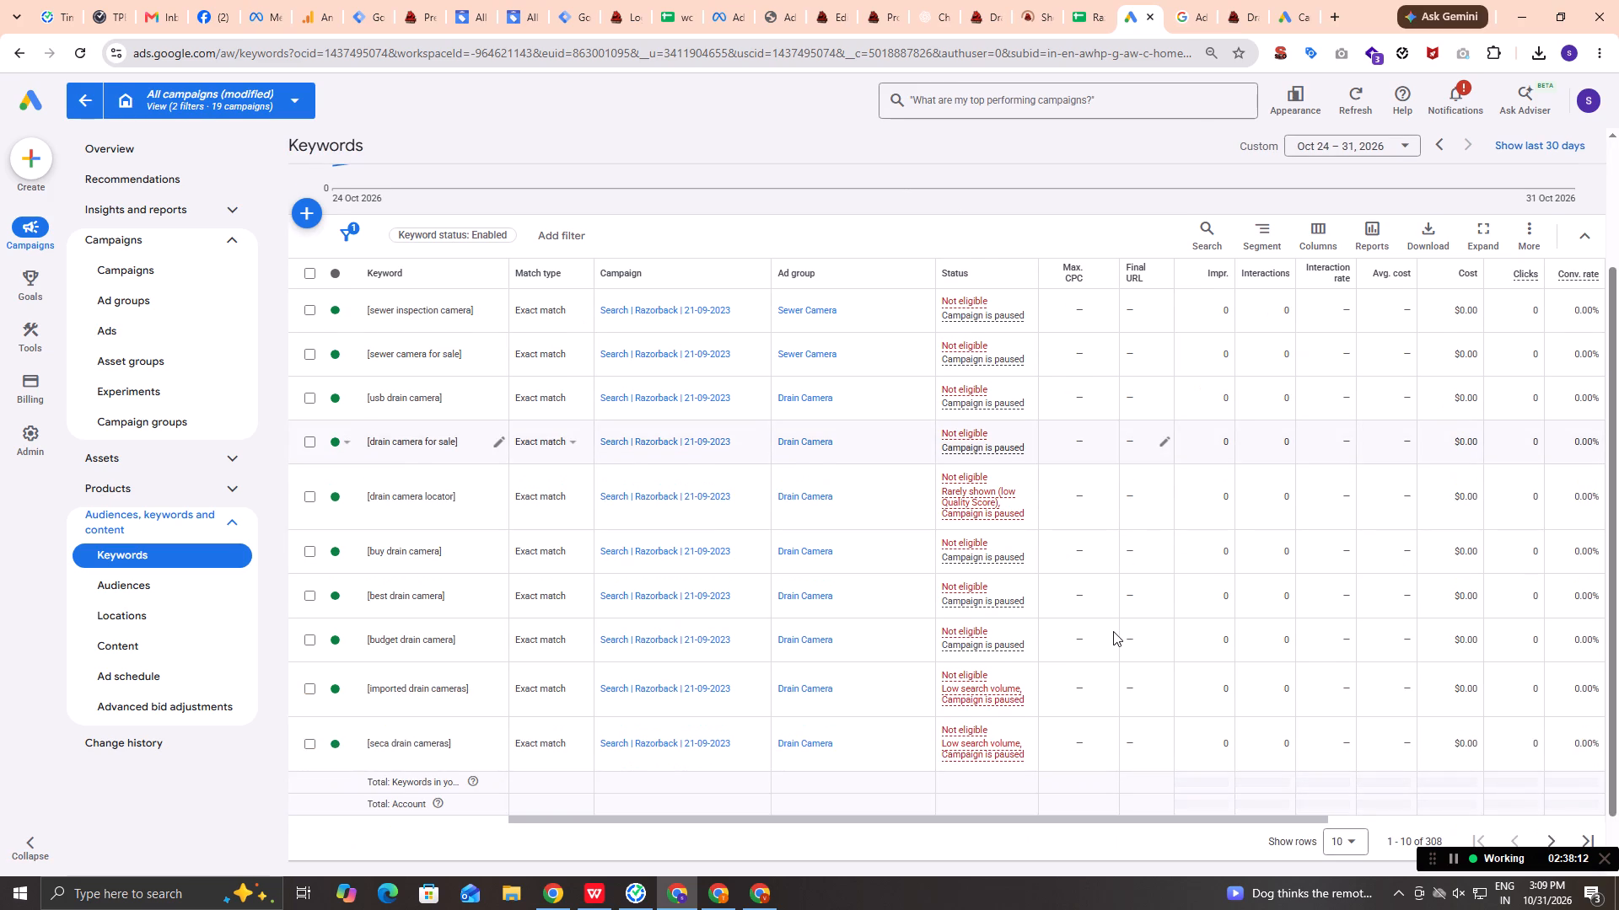
pyautogui.scroll(-2, 1113, 631)
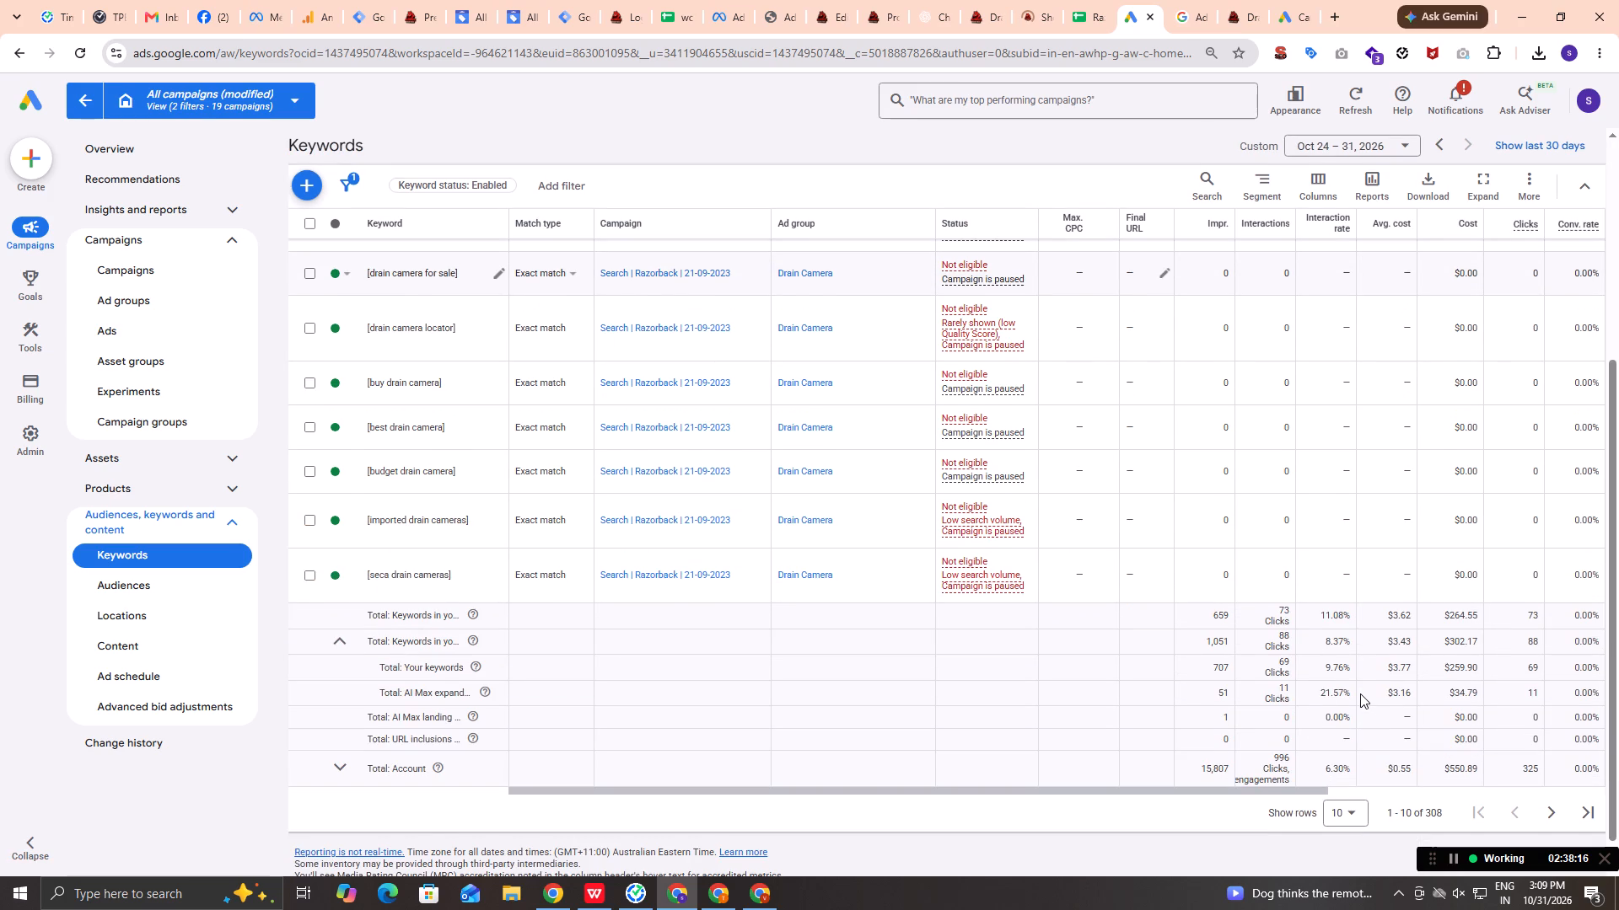
pyautogui.scroll(2, 1360, 693)
pyautogui.scroll(-1, 1360, 693)
pyautogui.scroll(2, 1360, 693)
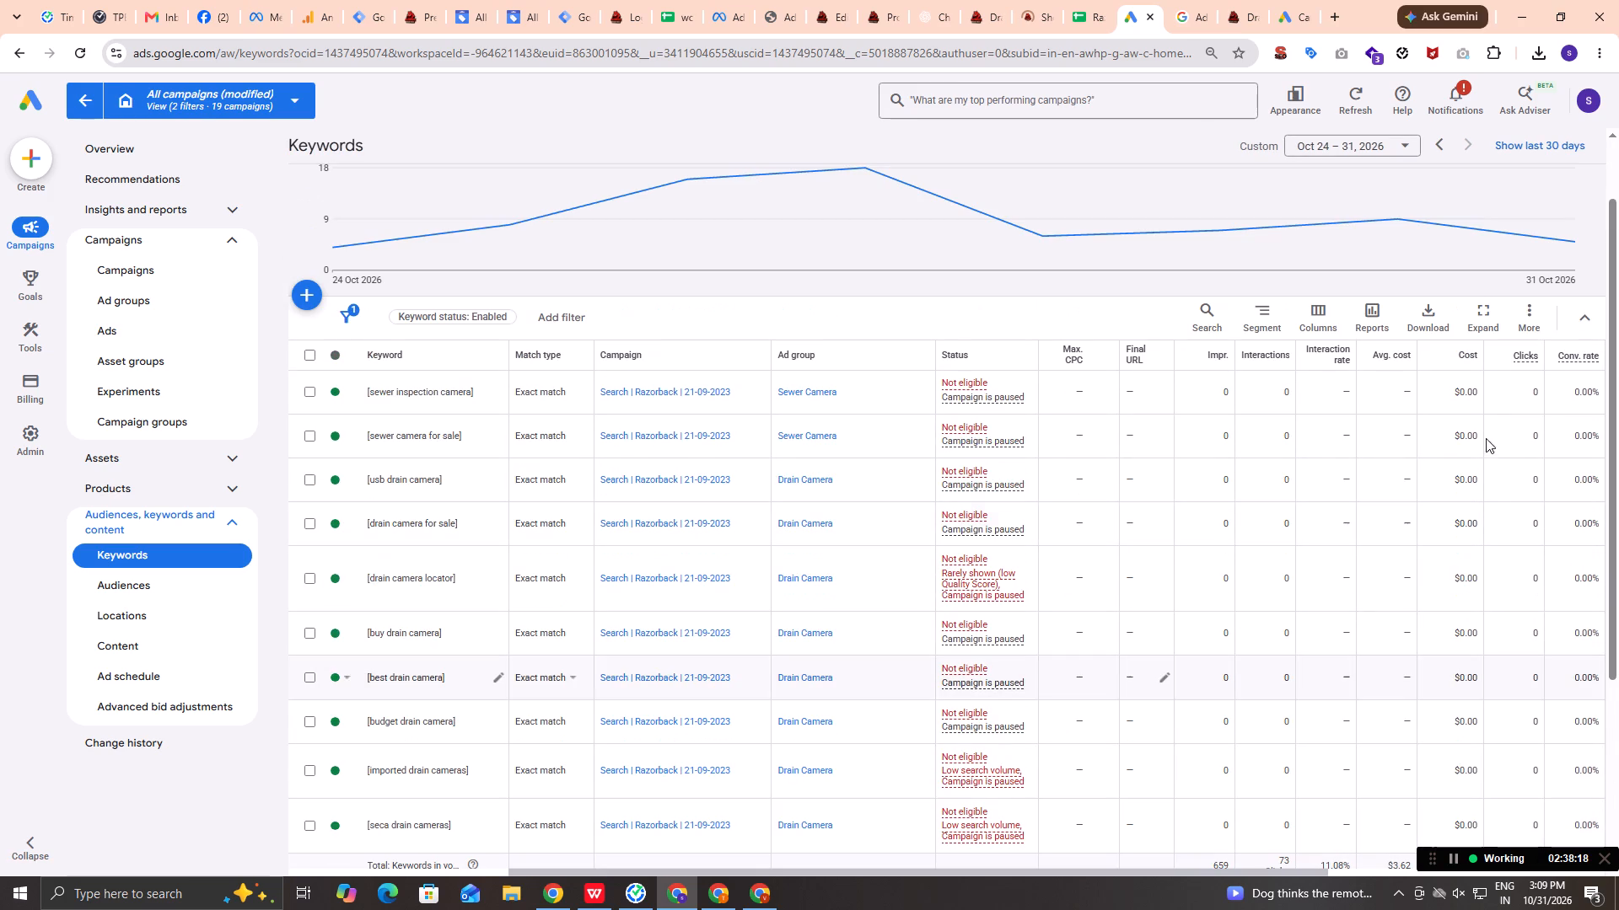
pyautogui.click(1476, 354)
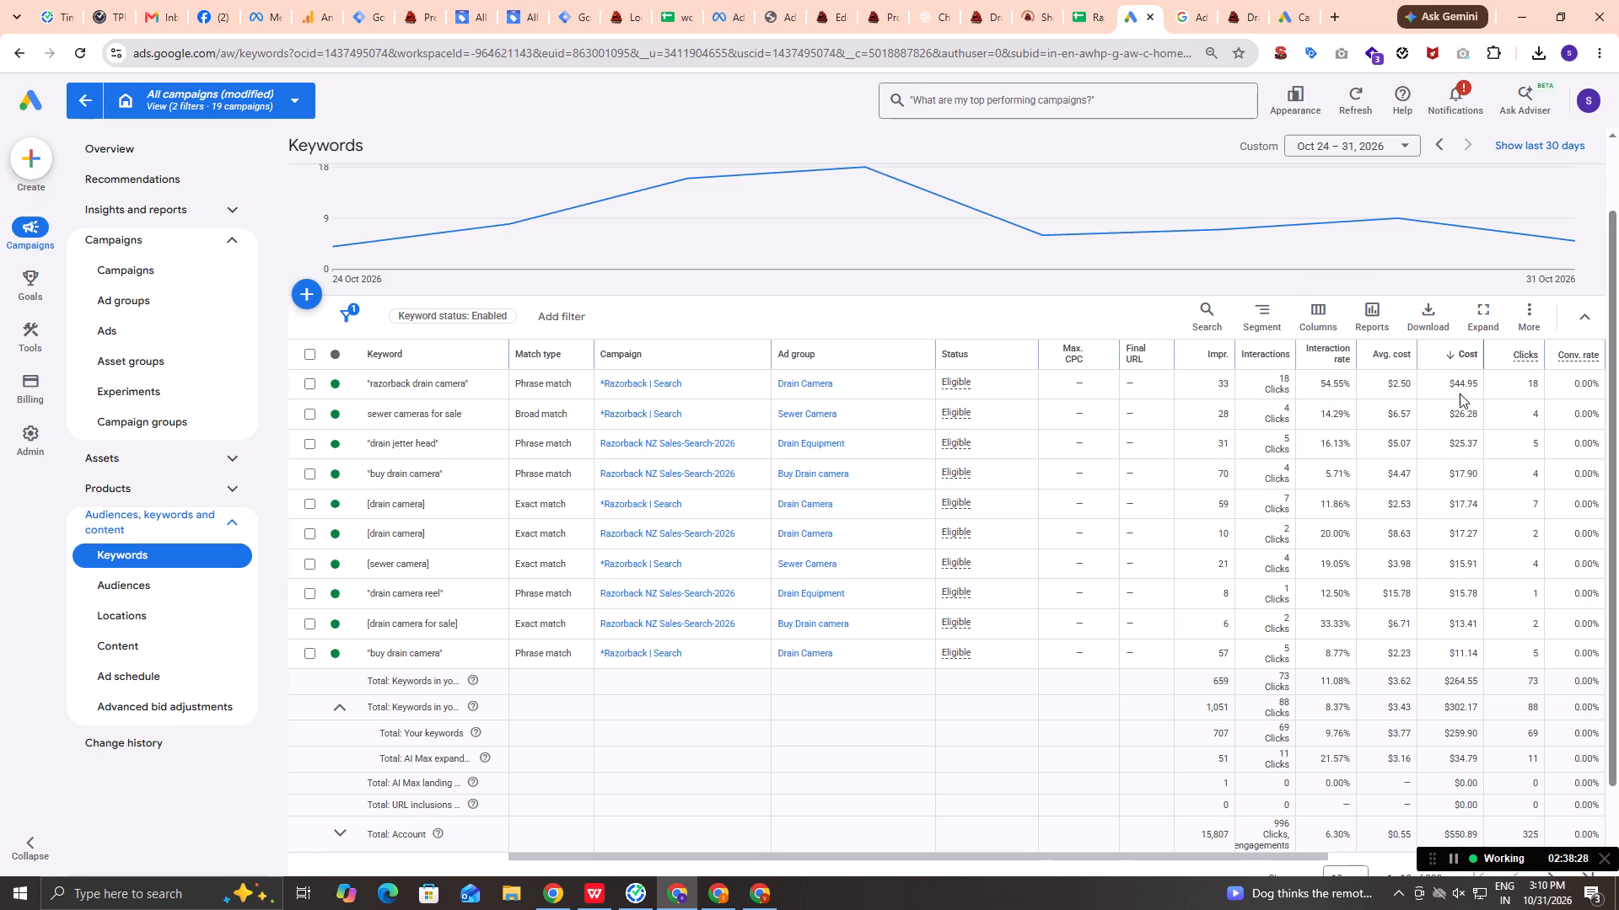
# Increase the number of rows shown per page in the keywords table.
pyautogui.scroll(-5, 1458, 414)
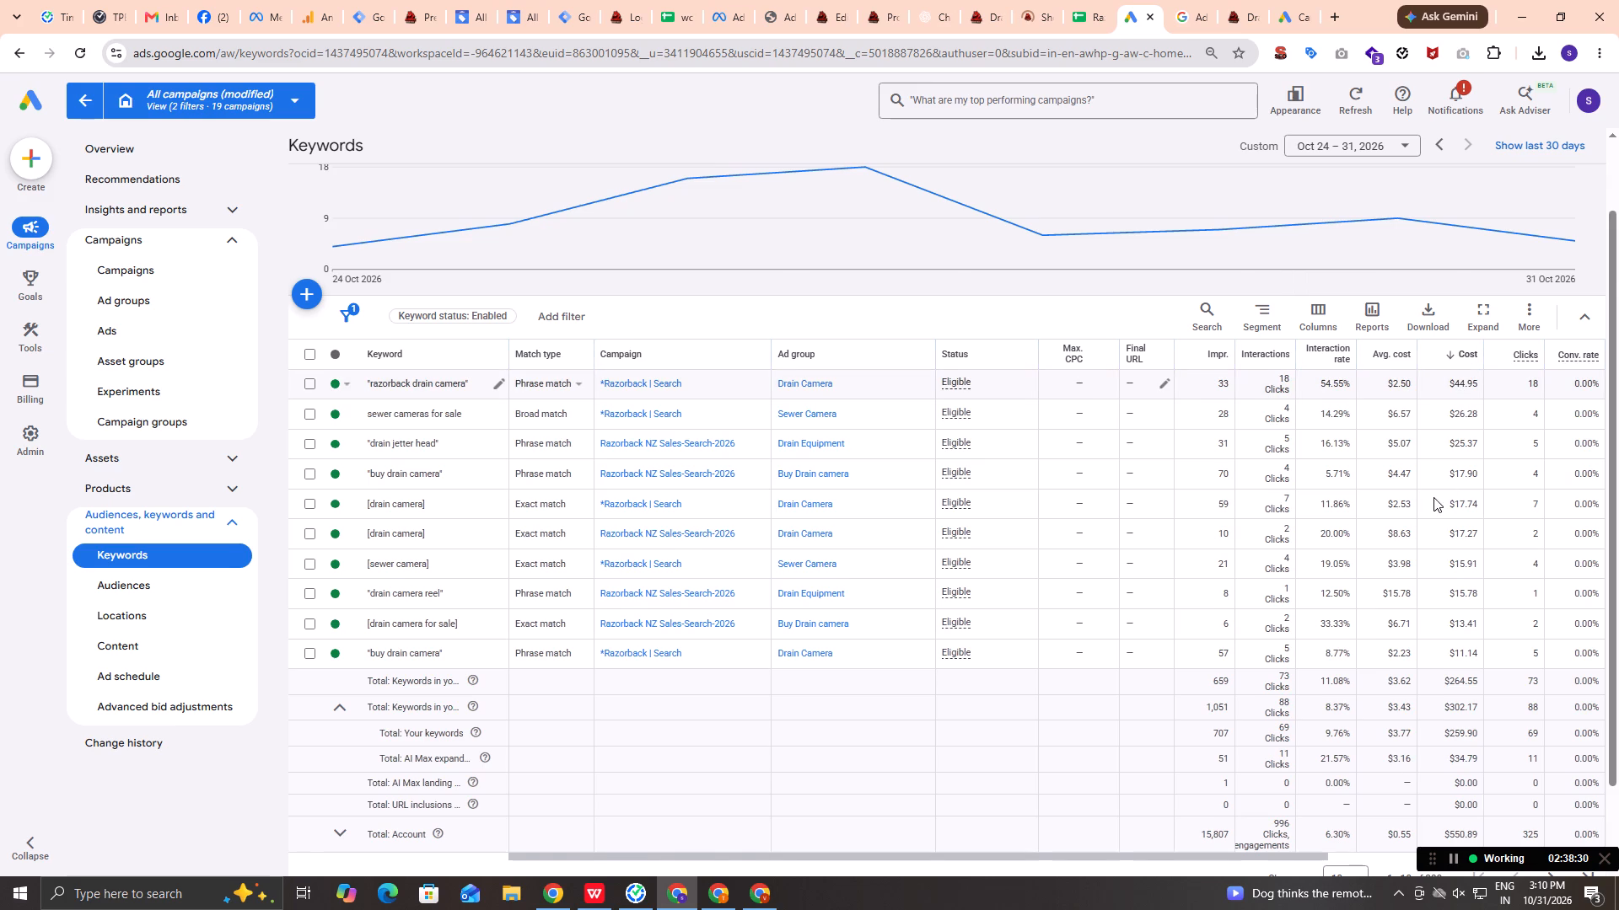
pyautogui.scroll(-2, 1398, 625)
pyautogui.click(1337, 782)
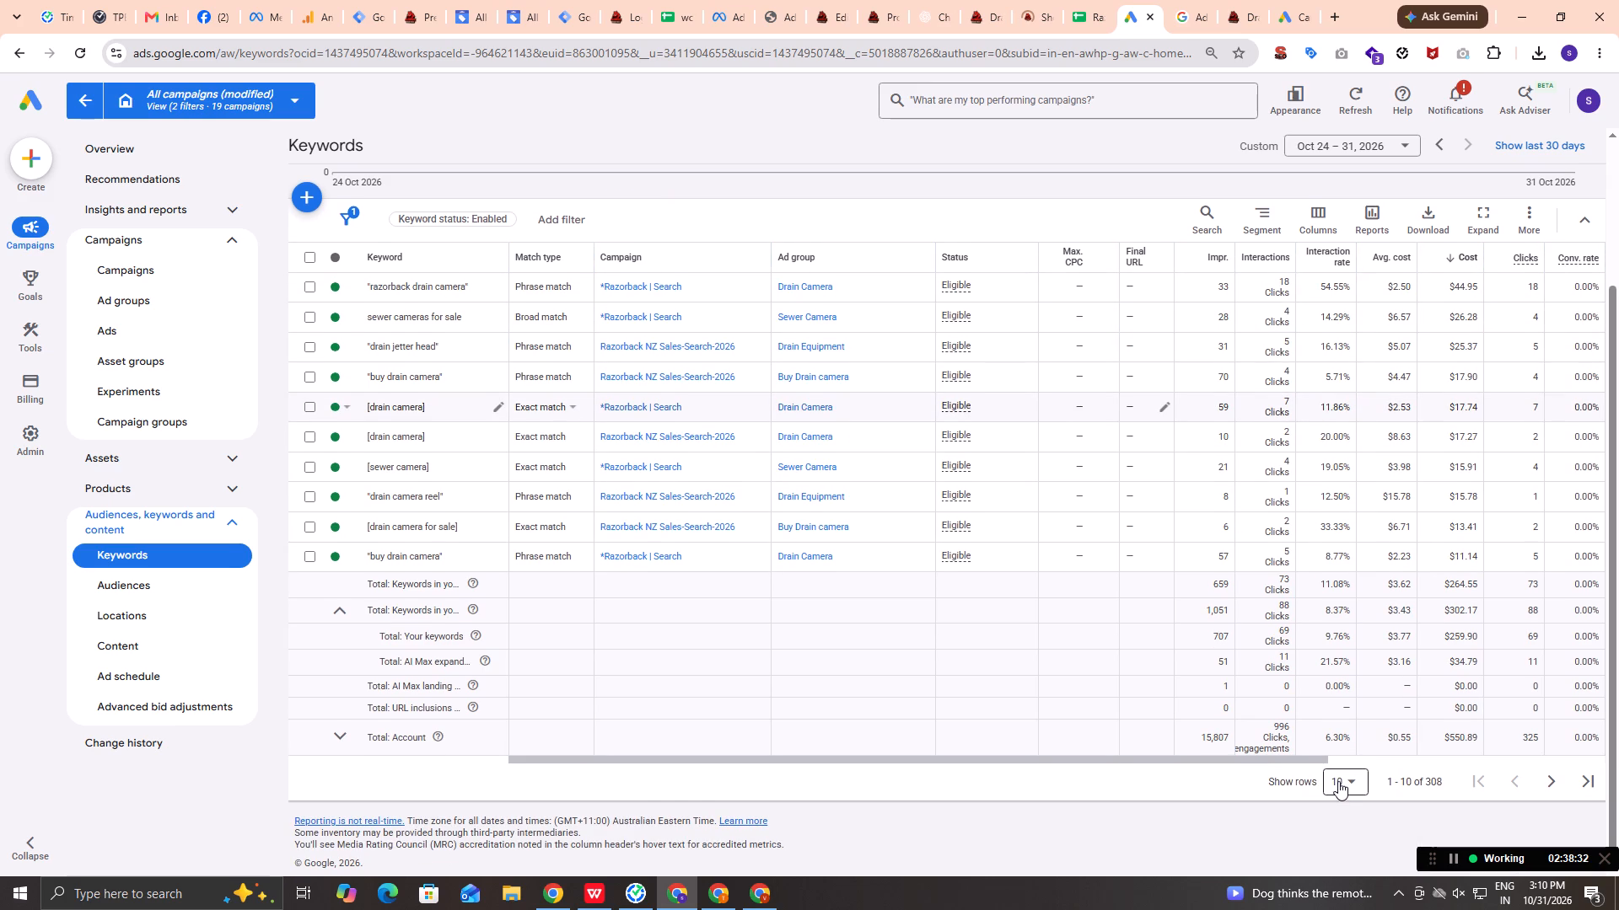
pyautogui.click(1344, 768)
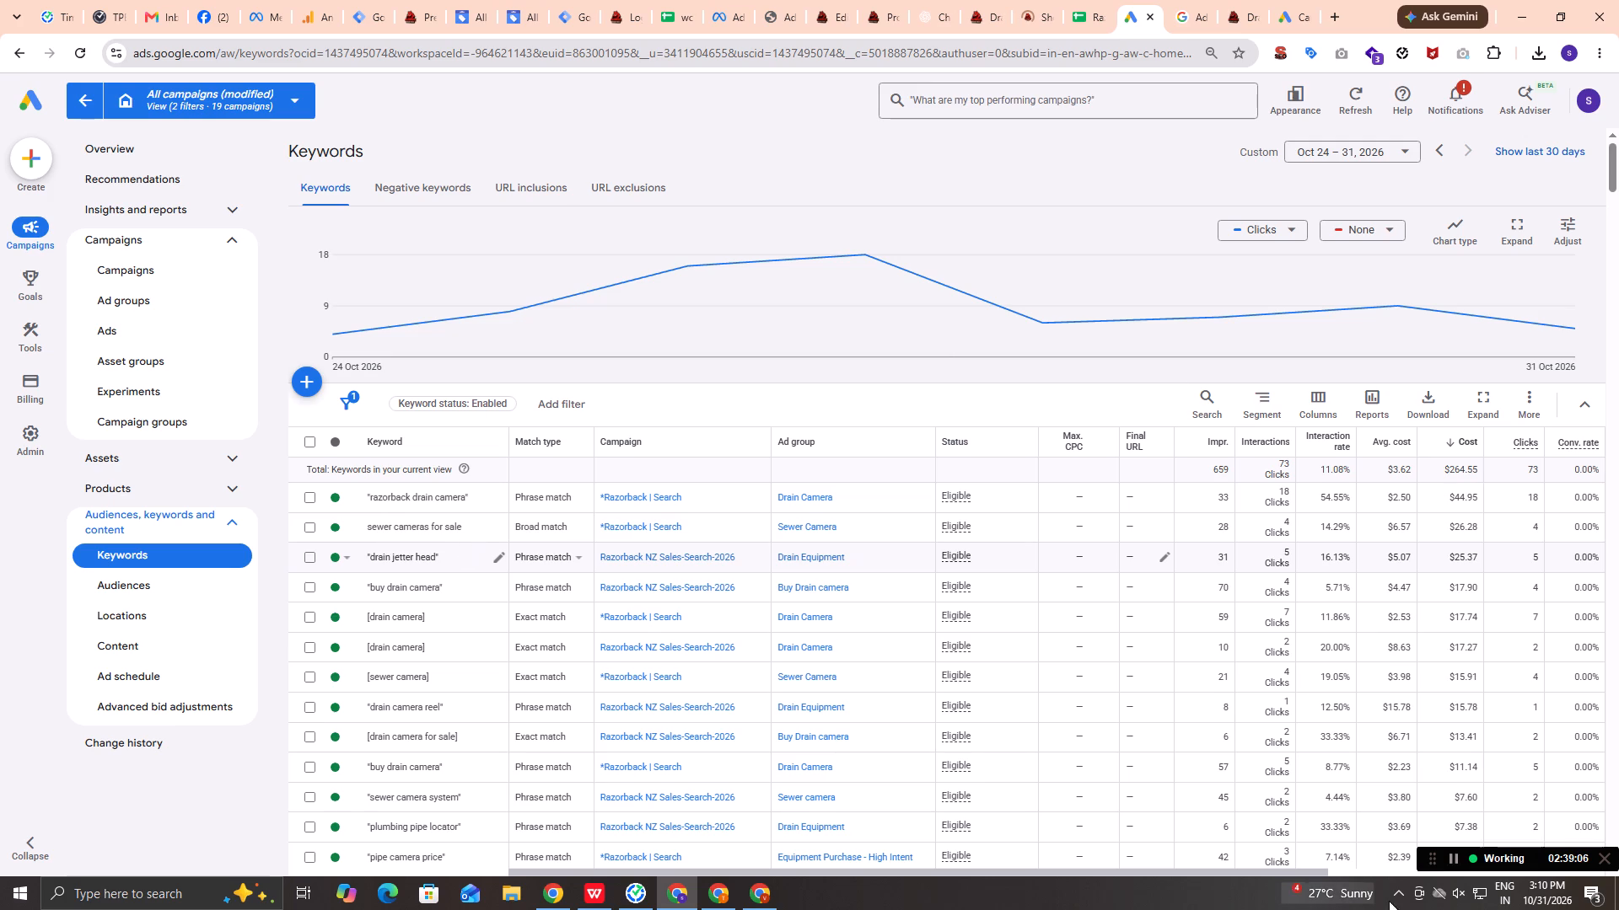
# Put the work time tracker on break.
pyautogui.click(1451, 858)
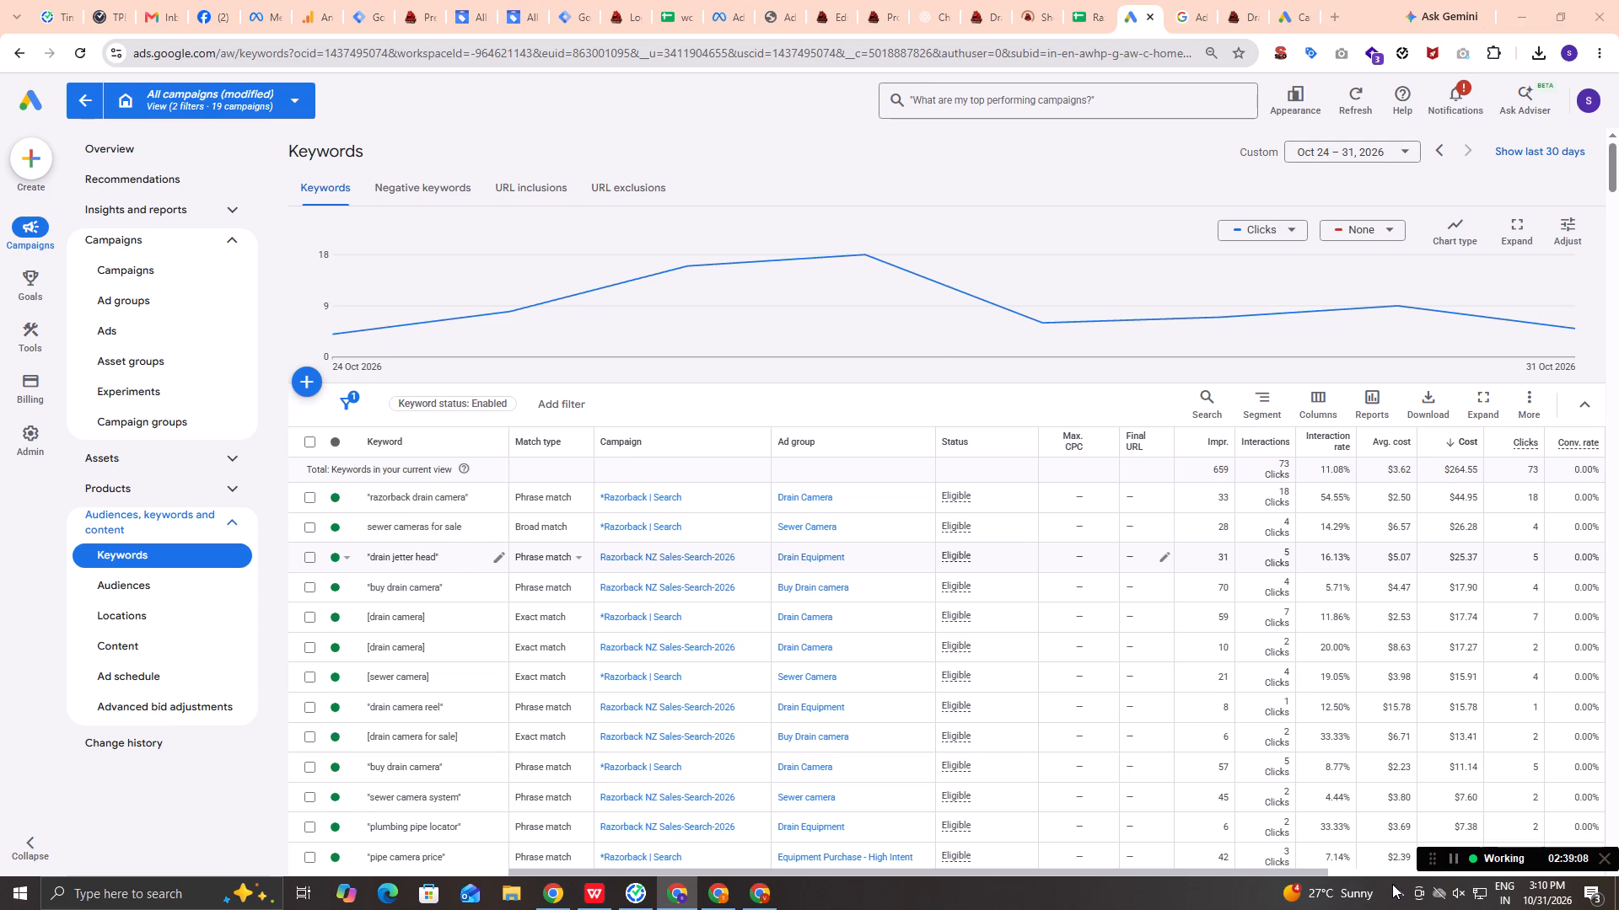